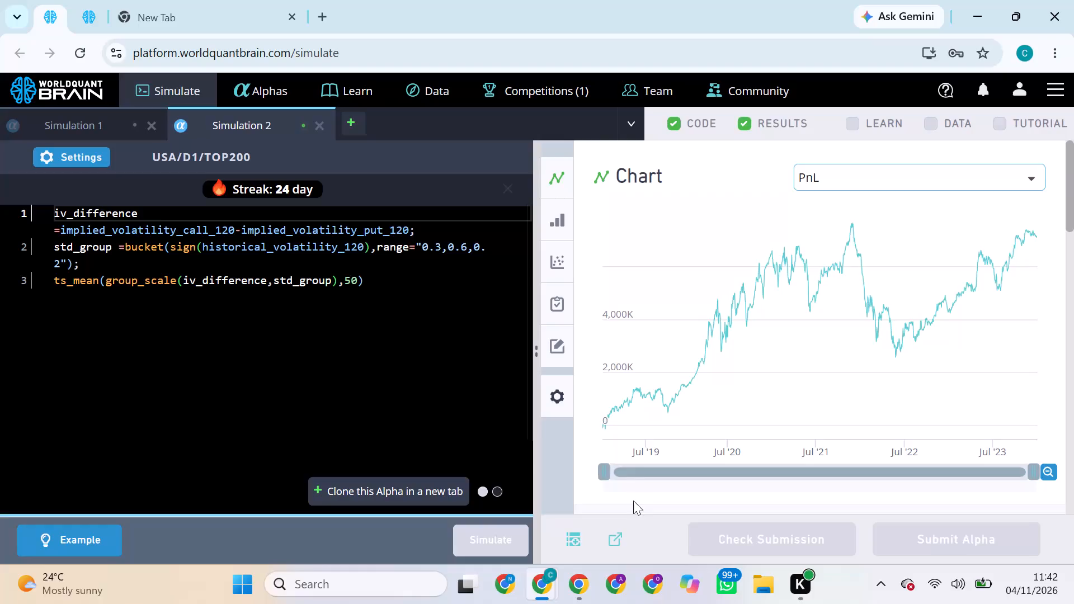
Set the neutralization of the USA/D1/TOP200 alpha to Sector, apply it and start its simulation.
left_click(64, 155)
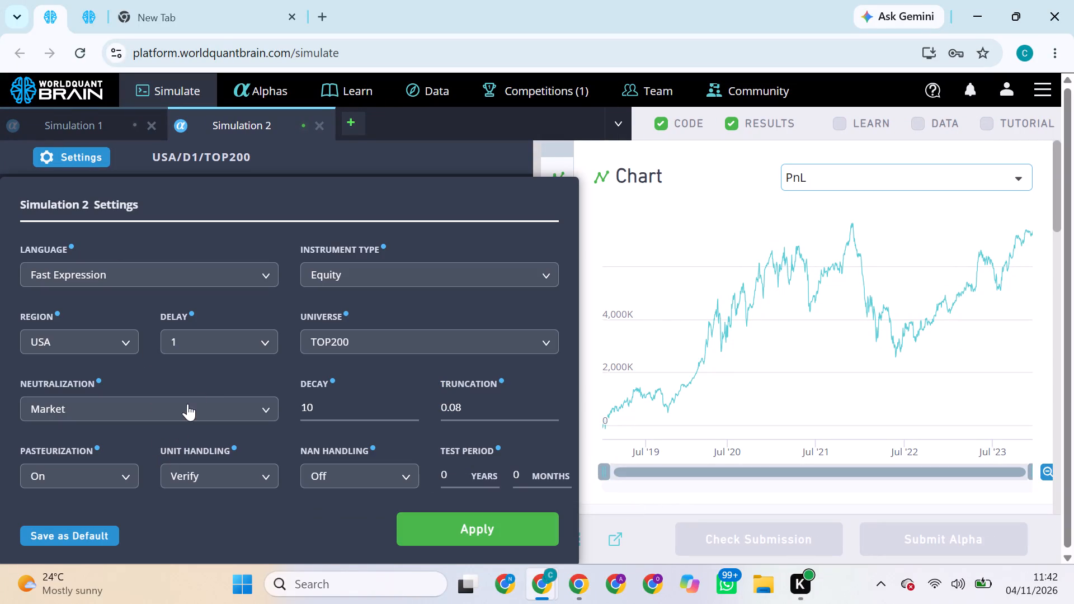
left_click(207, 403)
left_click(136, 488)
left_click(519, 540)
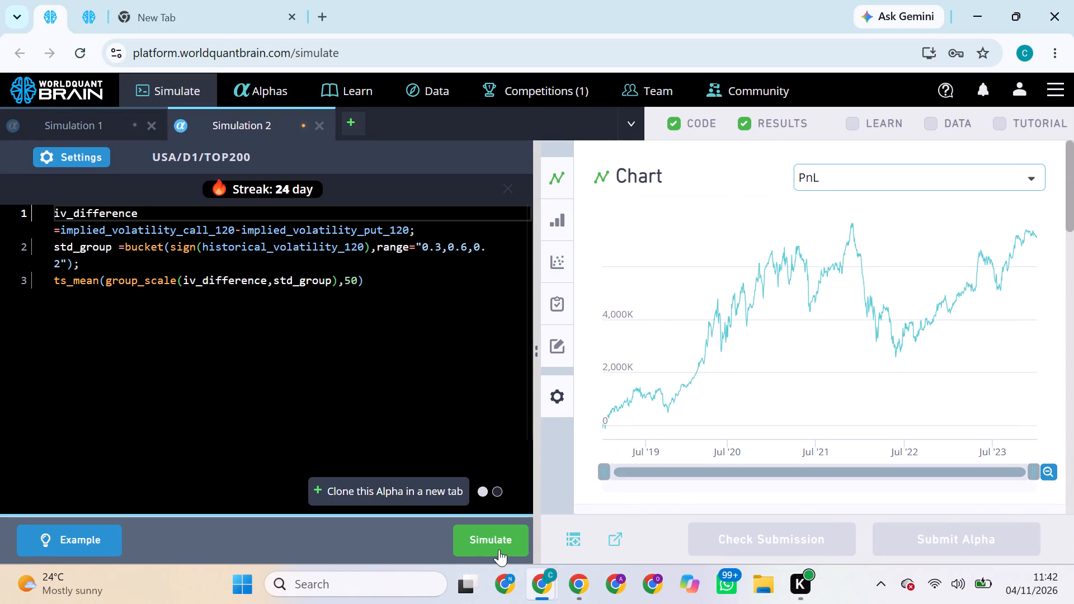
left_click(498, 549)
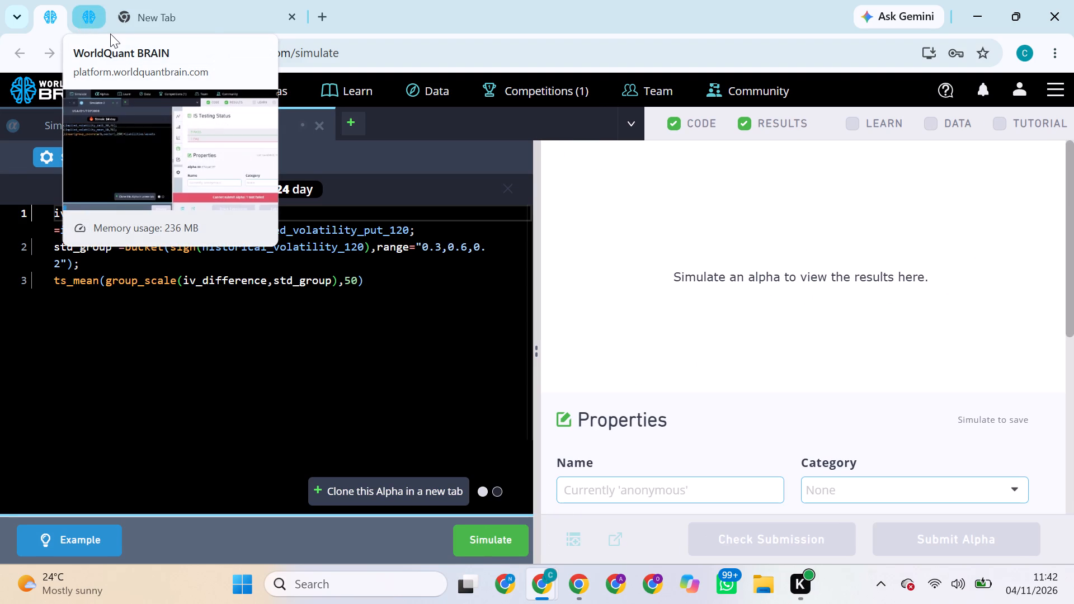
In the other open simulation page, set the USA/D1/TOP3000 alpha's neutralization to Industry, apply it and run the simulation.
left_click(91, 16)
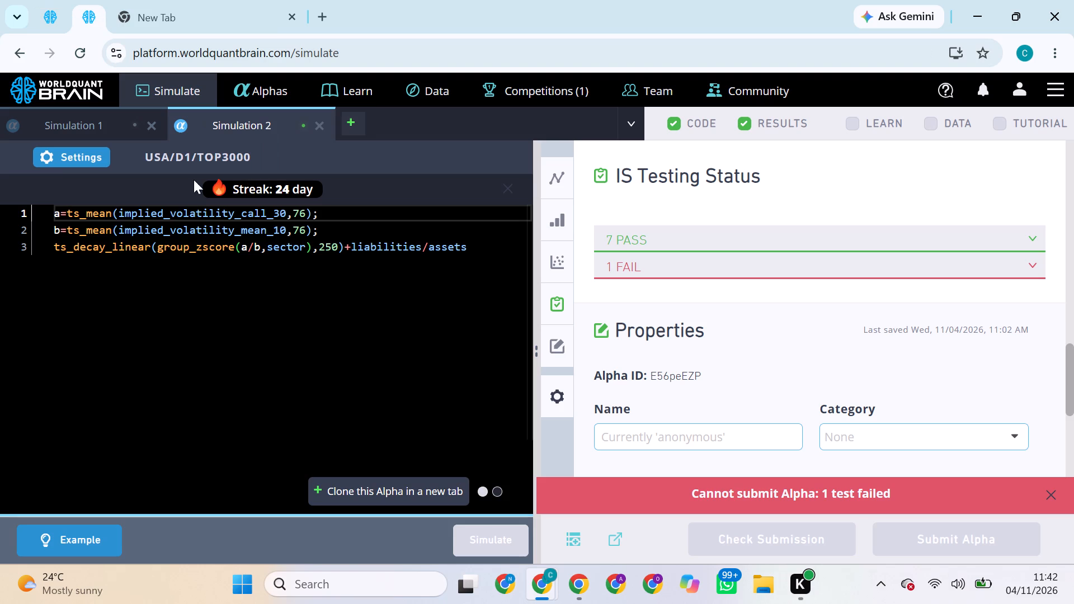
left_click(104, 160)
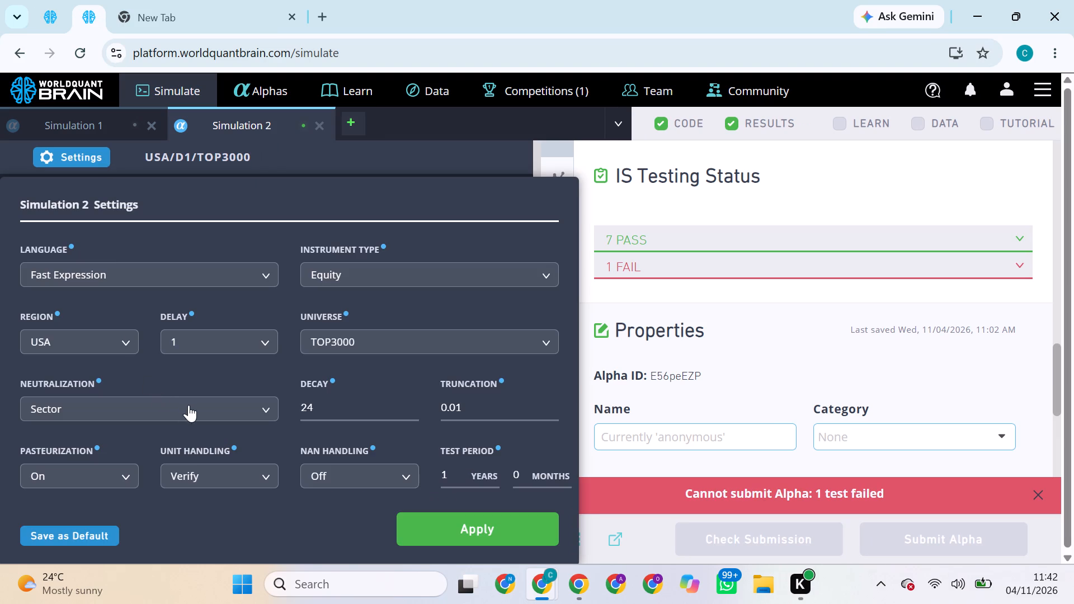
left_click(189, 405)
left_click(204, 503)
left_click(454, 521)
left_click(508, 537)
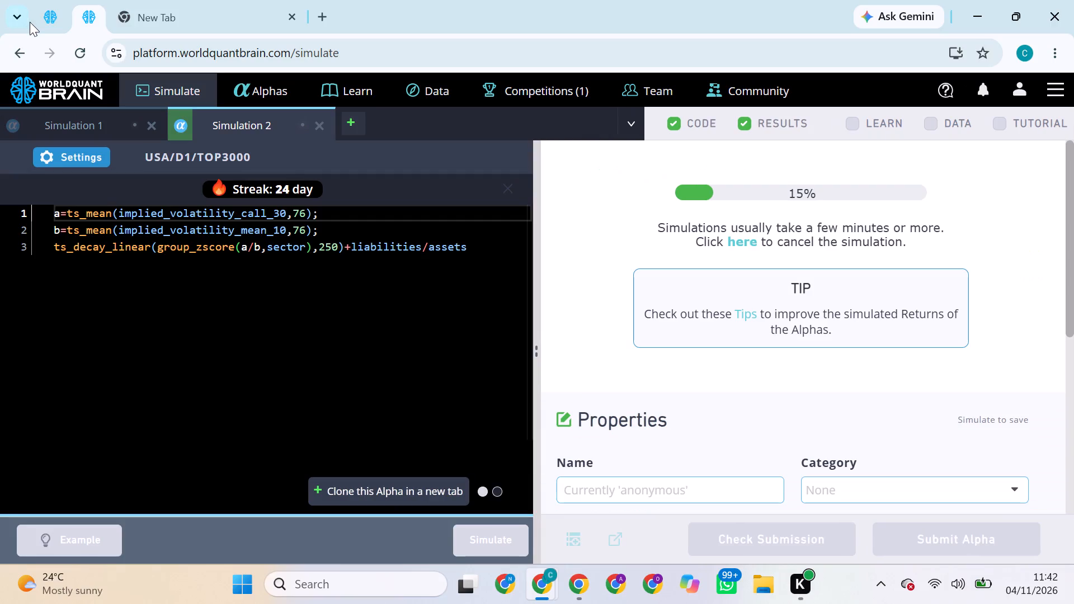
Find the separate browser window holding the USA/D1/TOP2000 simulation and move its page into the main window beside the first page.
left_click(30, 22)
left_click(15, 14)
left_click(123, 144)
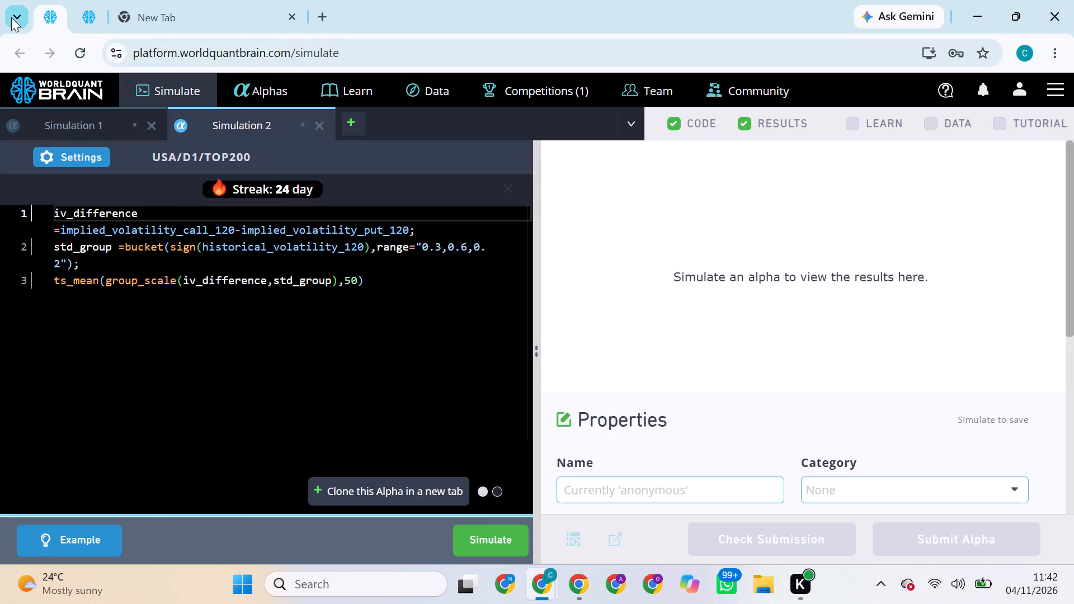
left_click(11, 17)
left_click(134, 185)
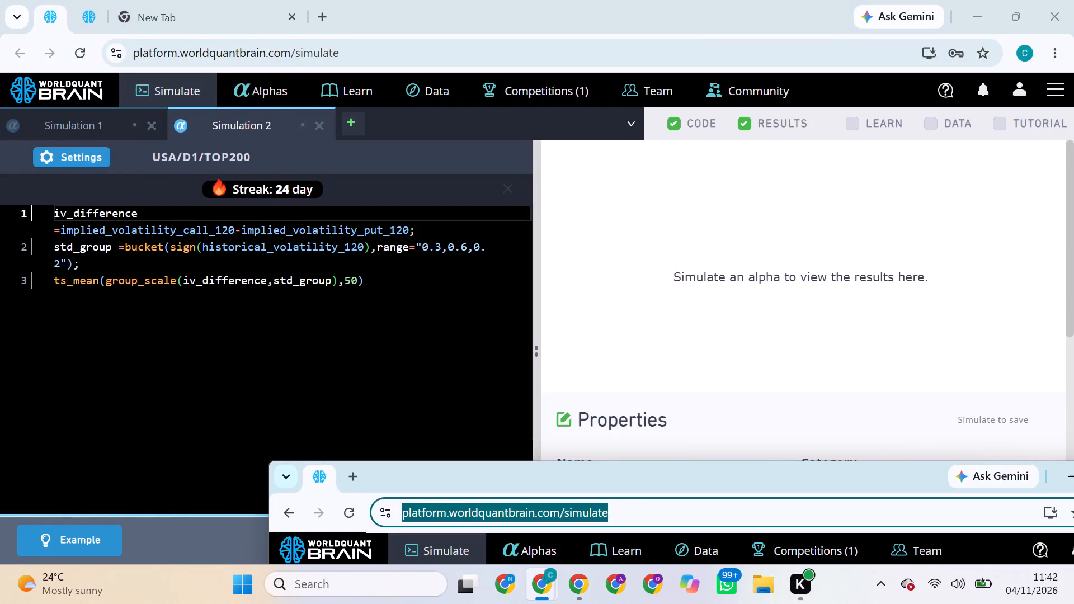
left_click(360, 424)
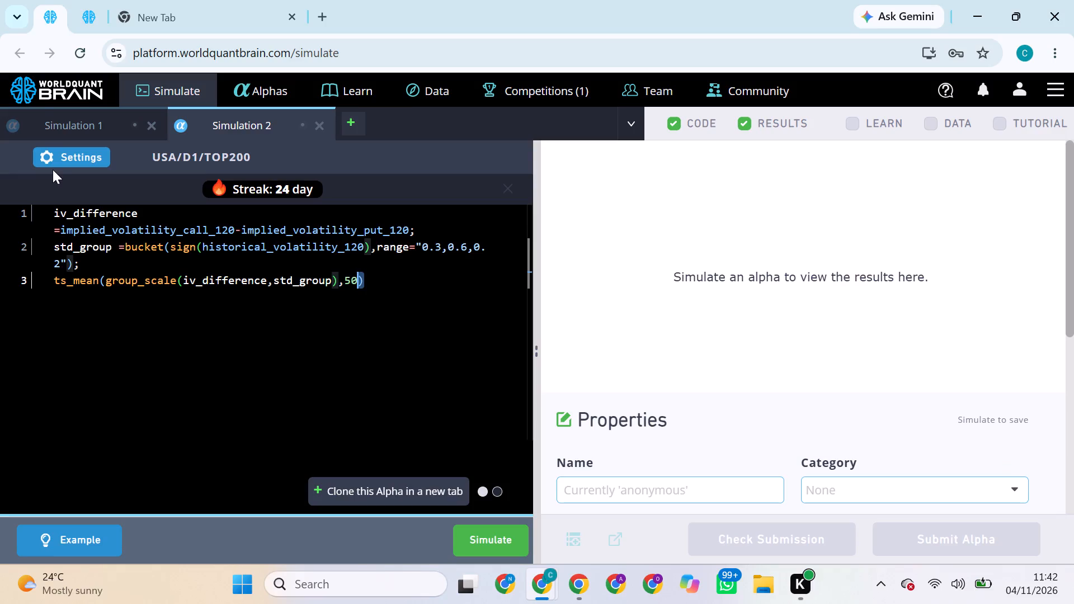
left_click(8, 15)
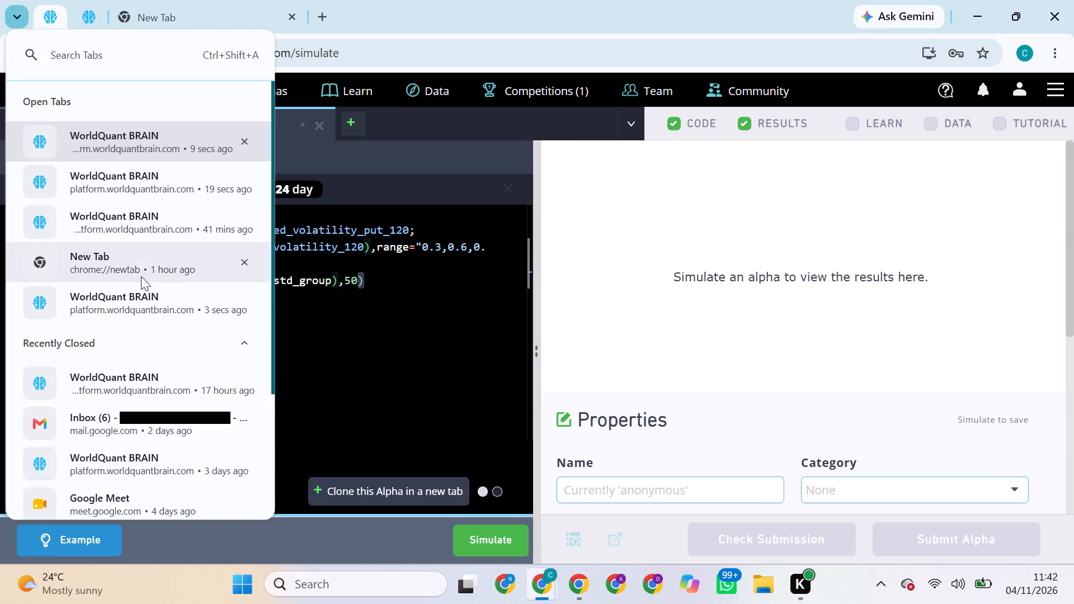
left_click(99, 222)
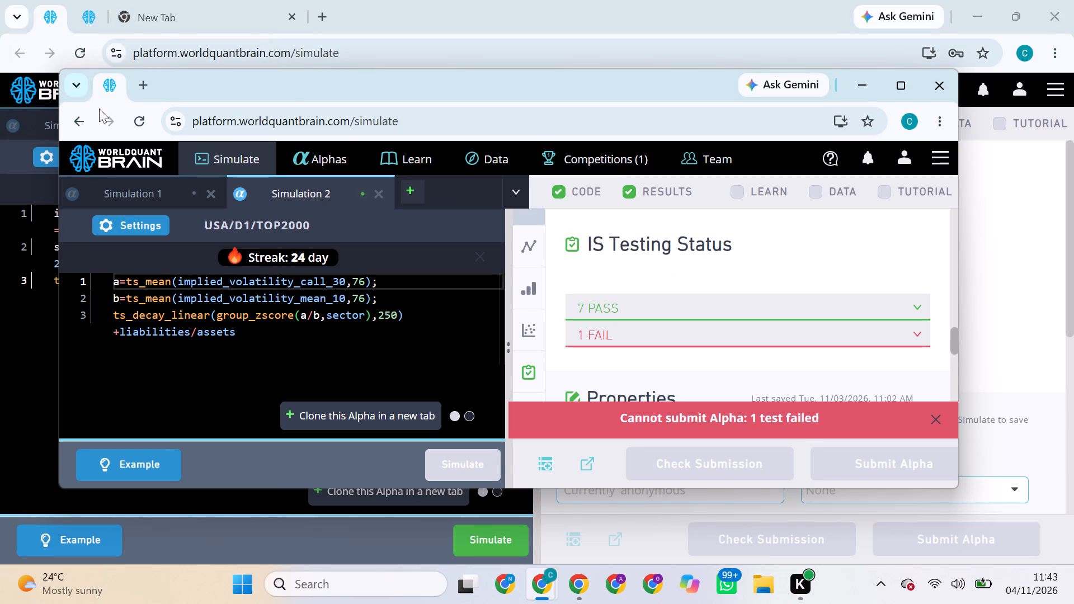
left_click_drag(103, 84, 73, 0)
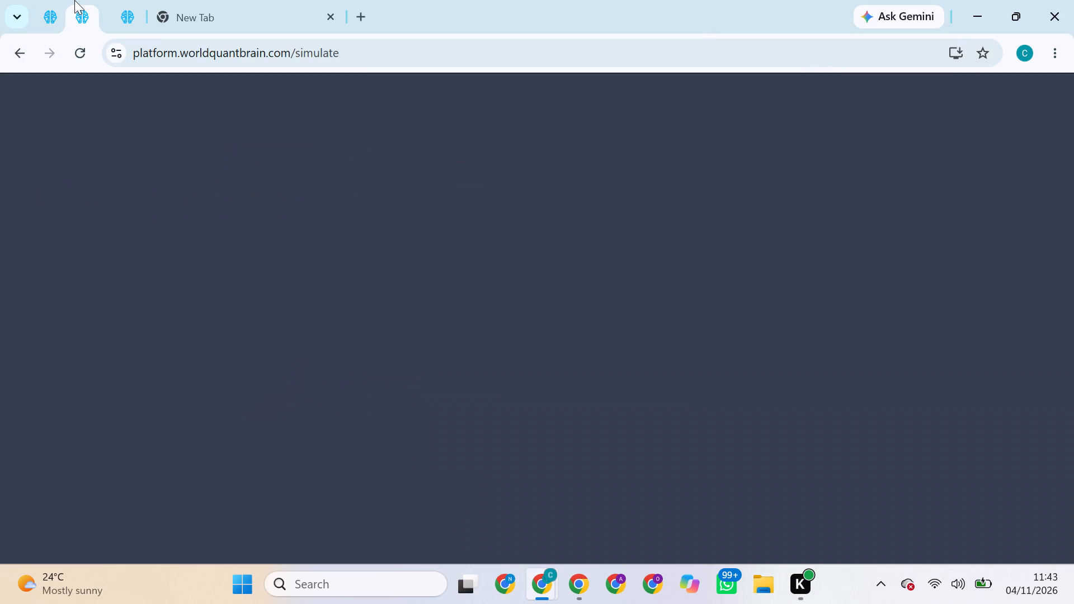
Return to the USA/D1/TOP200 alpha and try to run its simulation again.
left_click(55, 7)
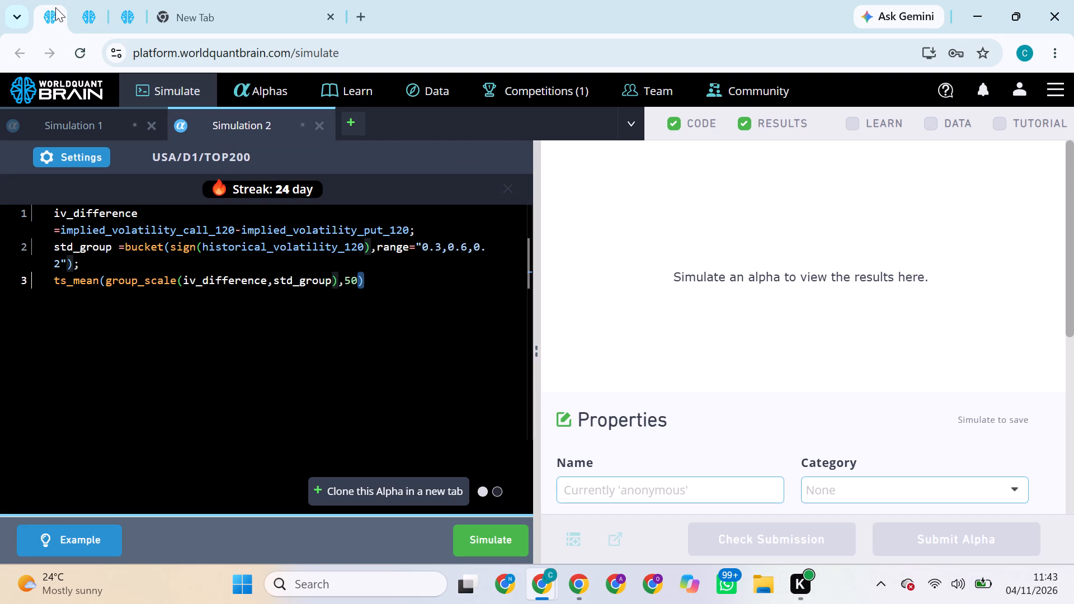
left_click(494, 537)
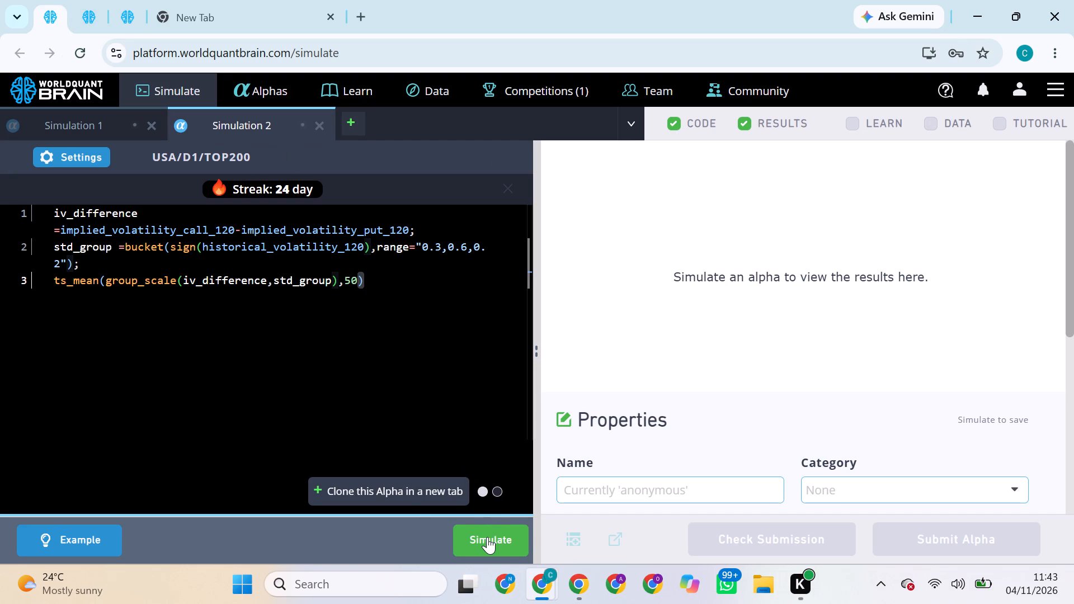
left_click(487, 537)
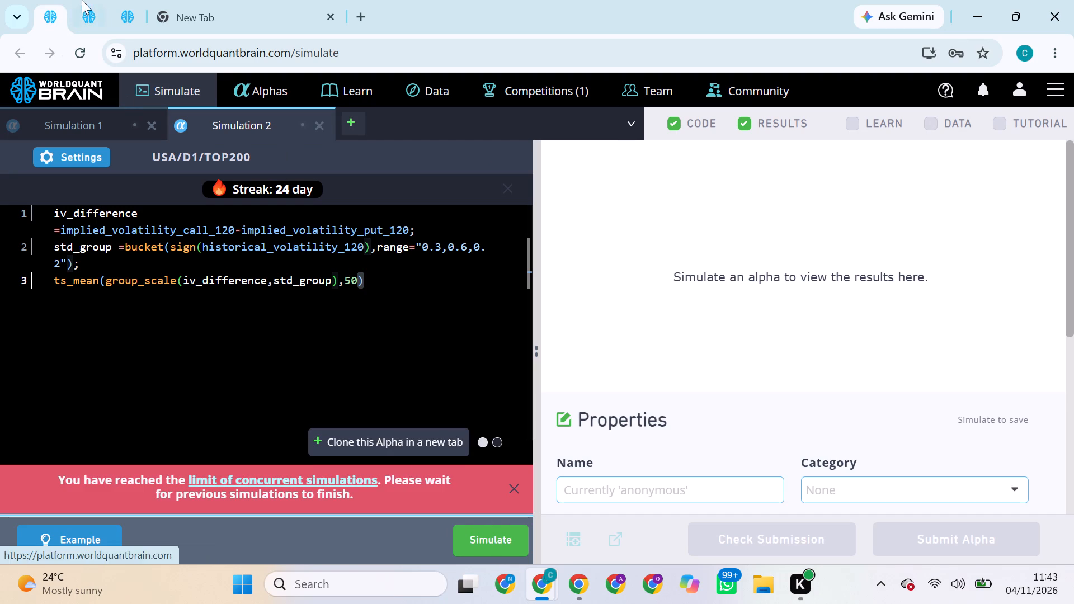
Set the USA/D1/TOP2000 alpha's neutralization to Subindustry, apply it and try to run the simulation.
left_click(87, 8)
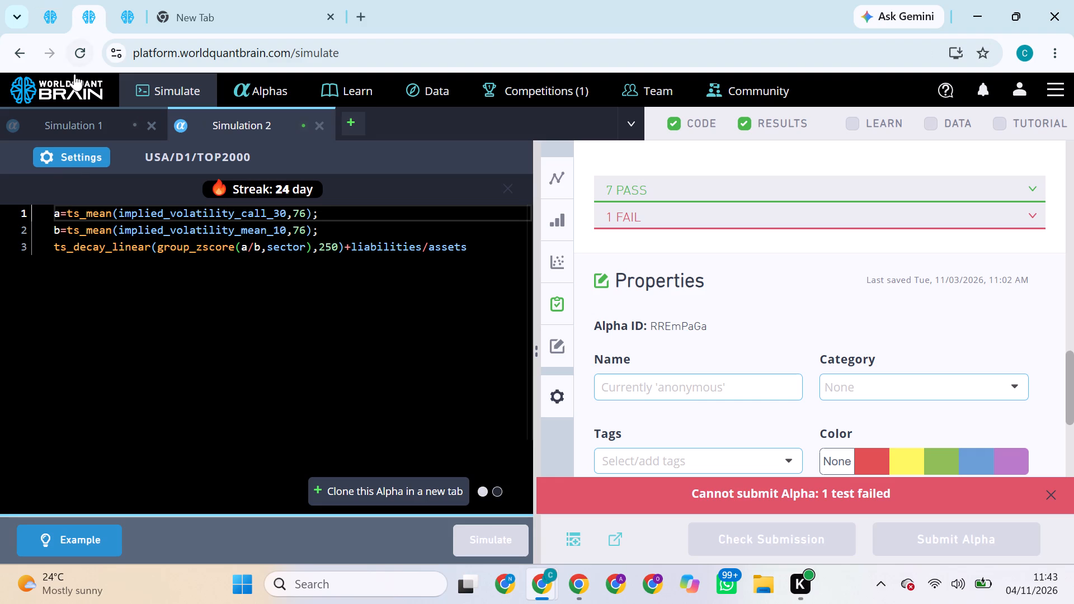
left_click(72, 163)
left_click(136, 414)
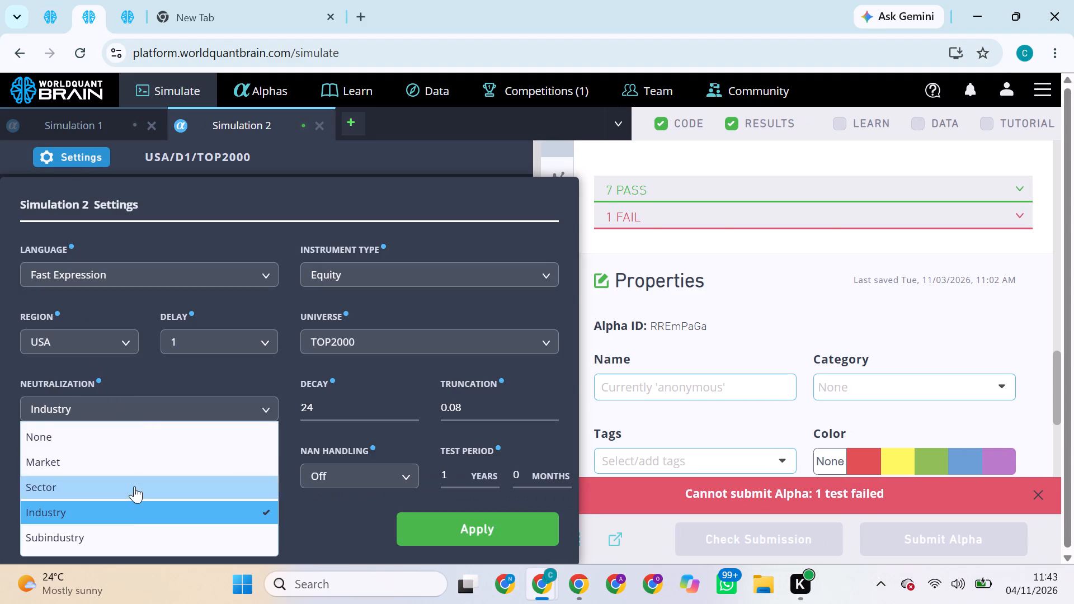
left_click(131, 547)
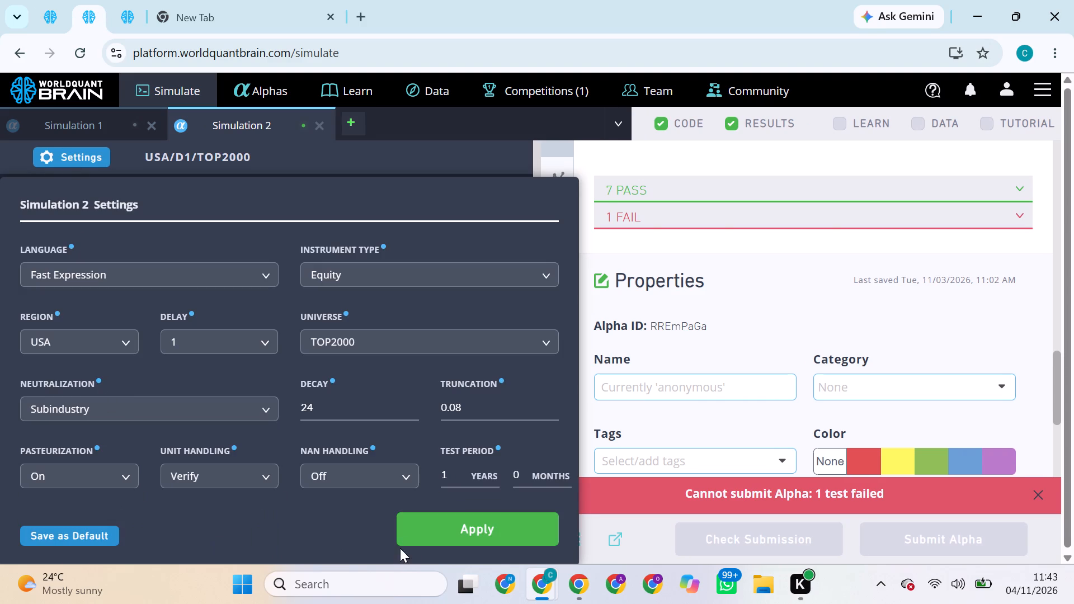
left_click(421, 533)
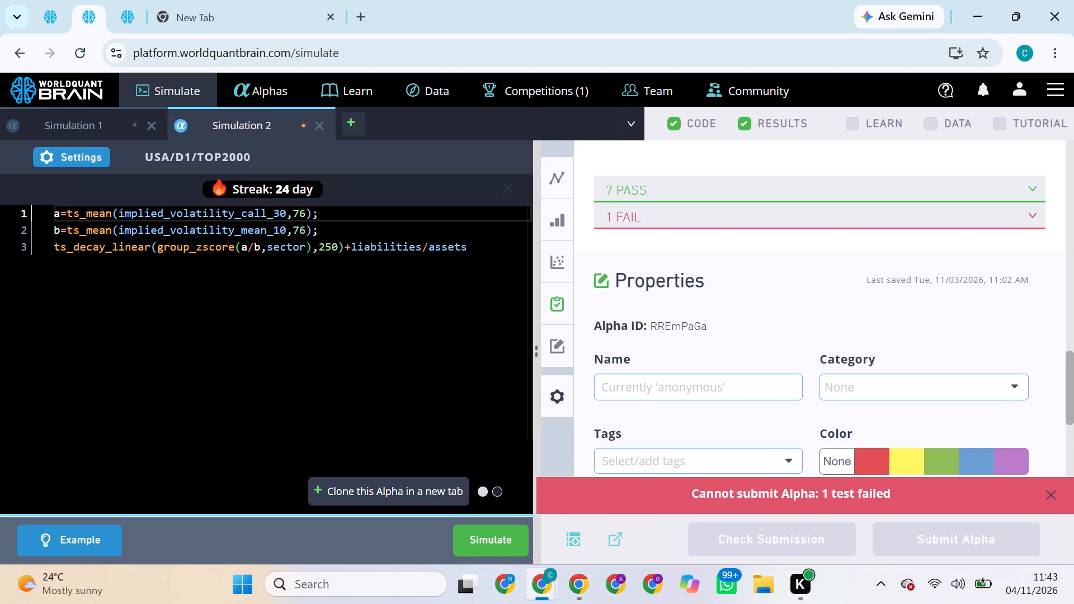
left_click(494, 545)
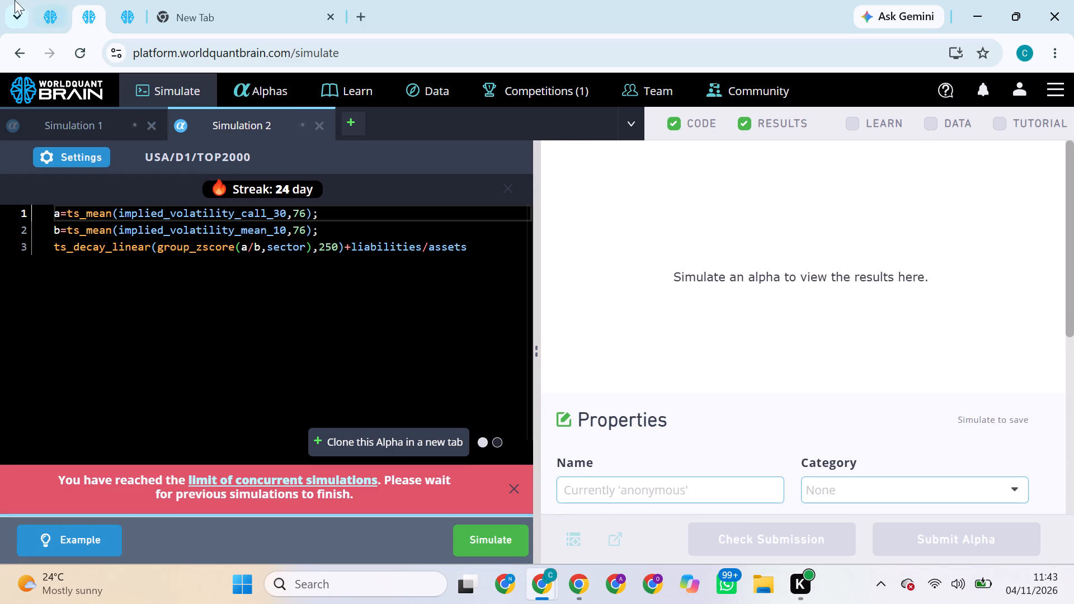
Check the progress of the running USA/D1/TOP3000 simulation.
left_click(124, 10)
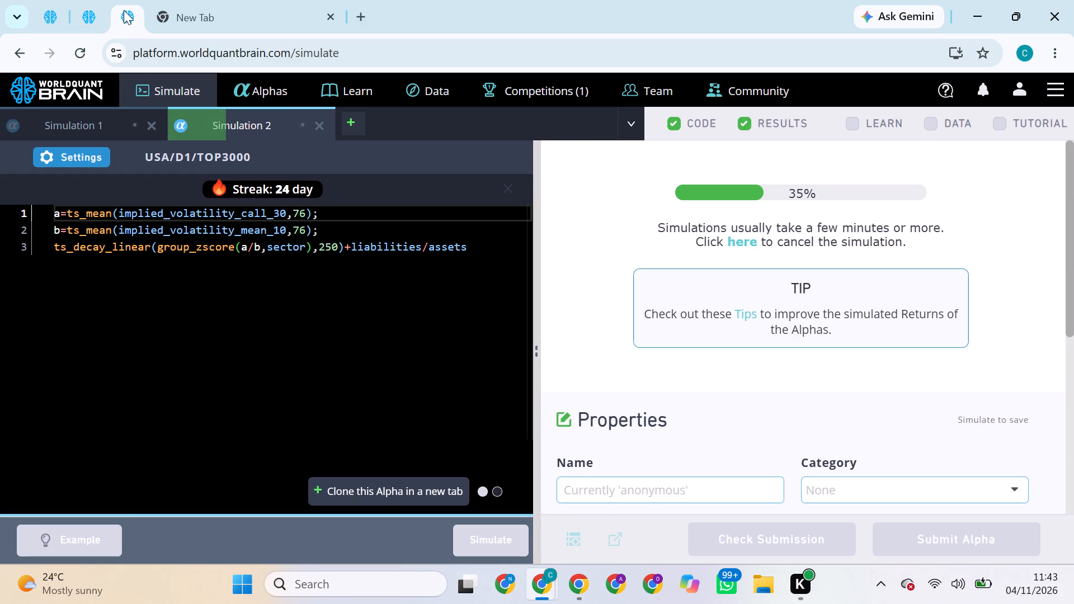
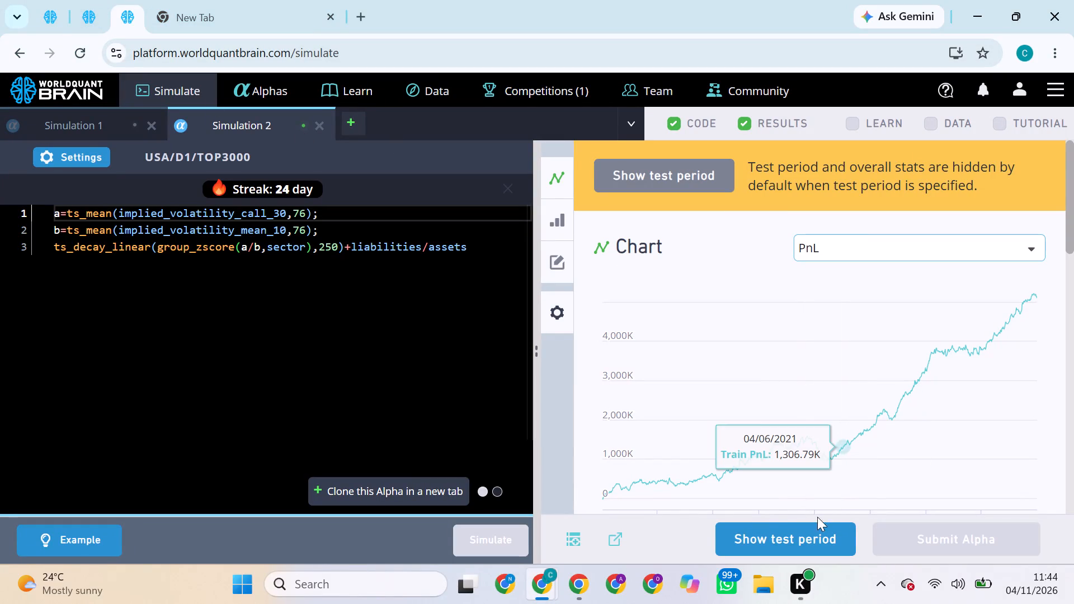
Reveal the test period results of the USA/D1/TOP3000 alpha and submit the alpha.
left_click(790, 539)
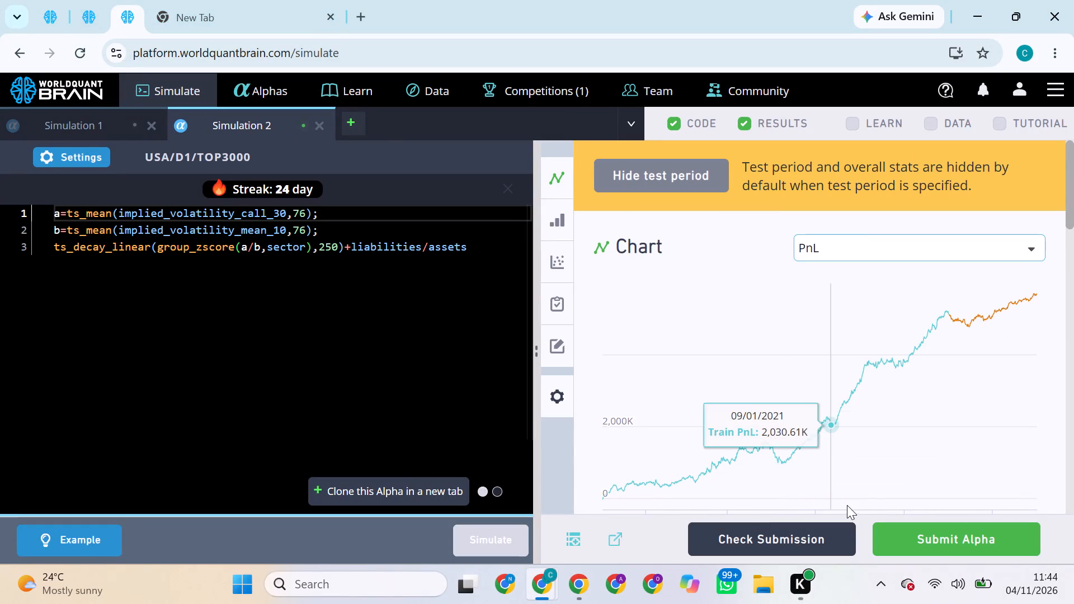
left_click(943, 550)
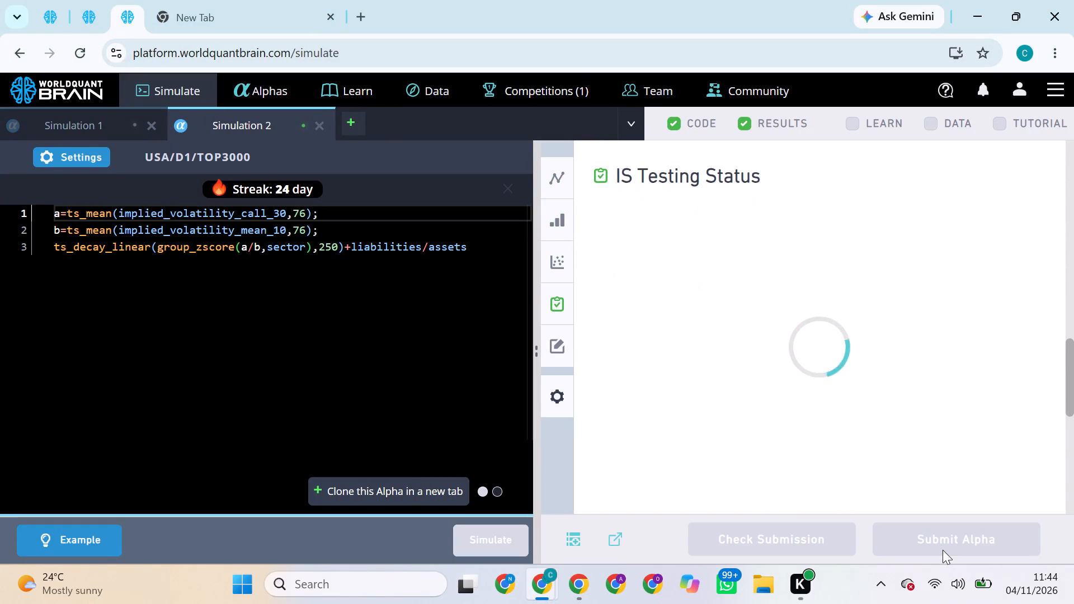
Set the USA/D1/TOP200 alpha's neutralization to Industry, apply it and try to run the simulation.
left_click(38, 18)
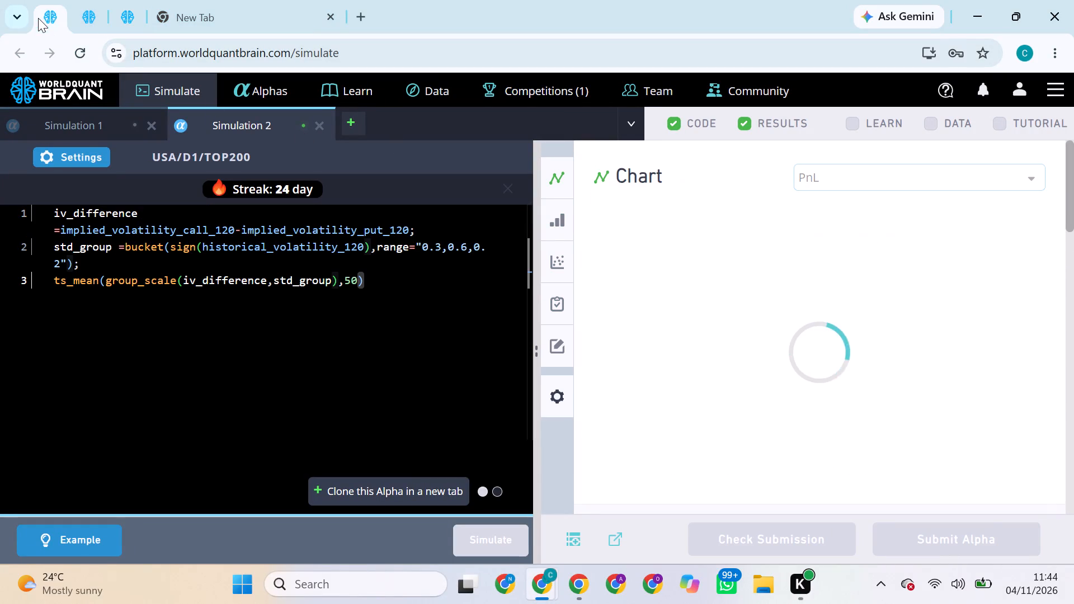
left_click(87, 17)
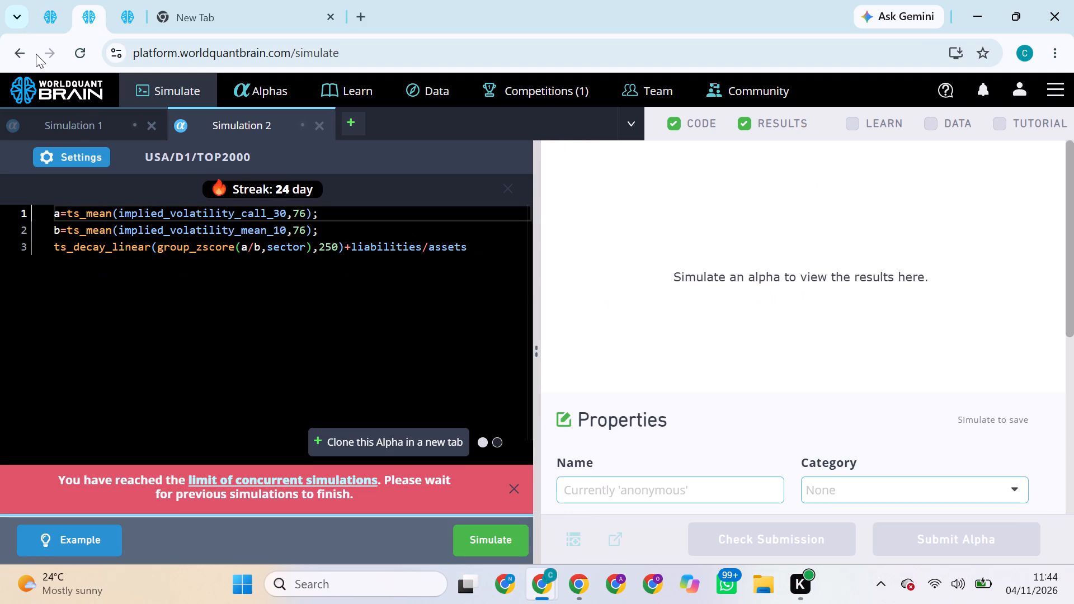
left_click(43, 1)
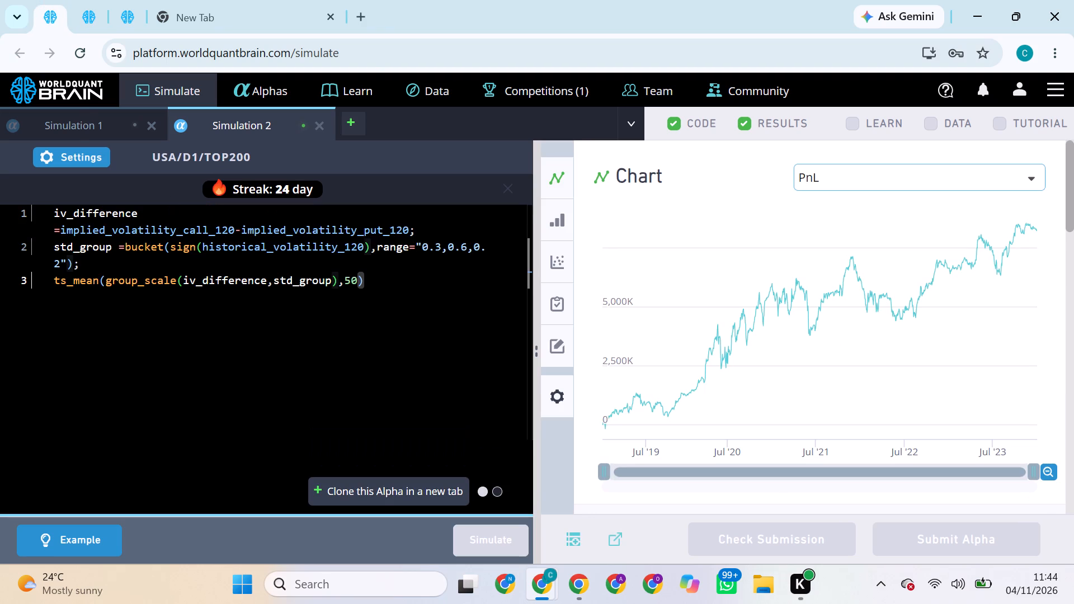
left_click(86, 159)
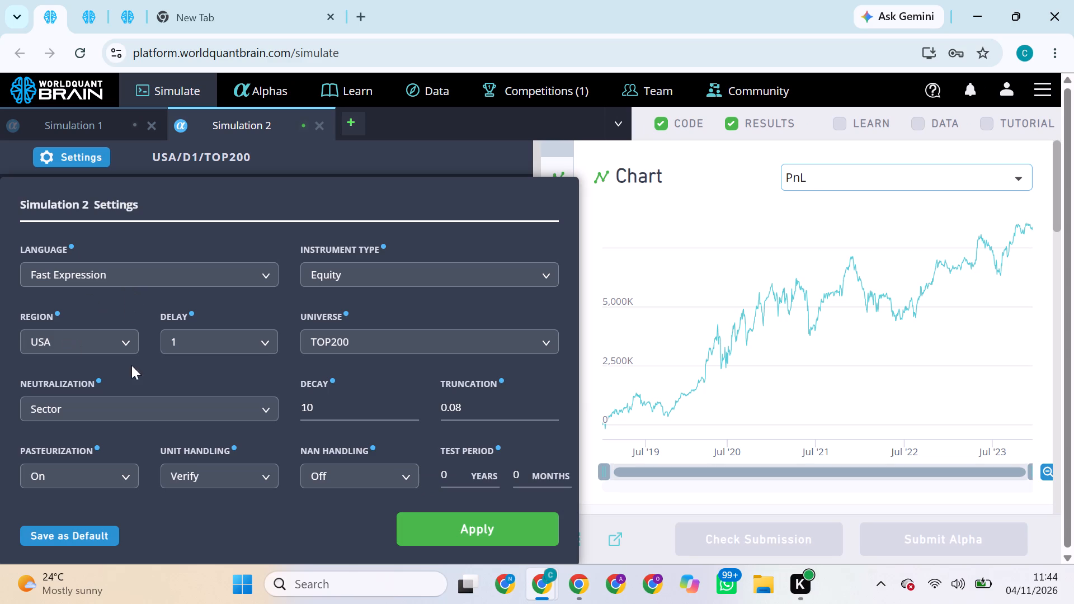
left_click(135, 408)
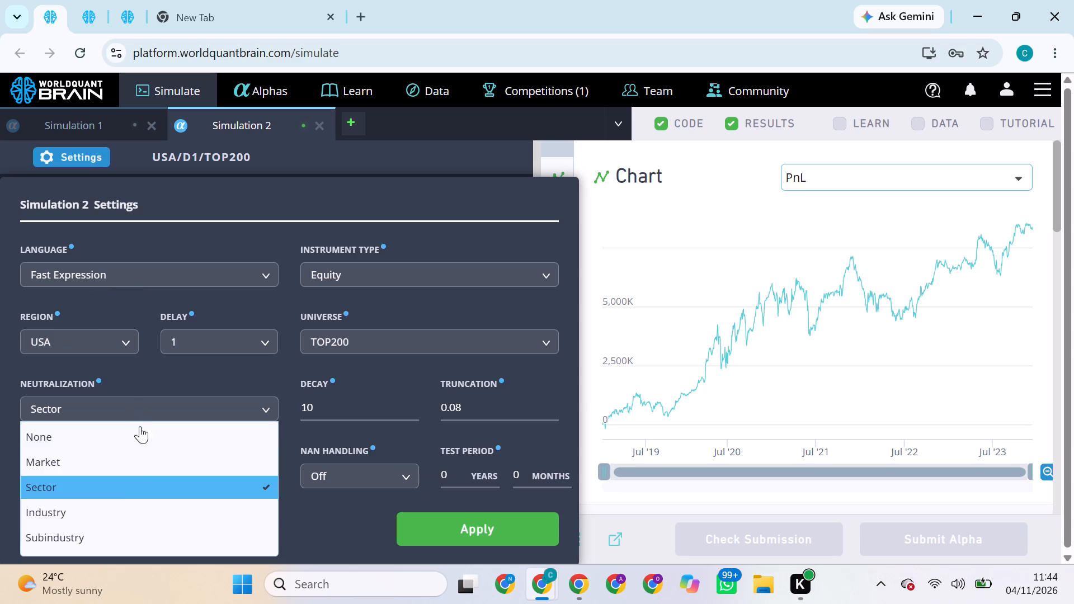
left_click_drag(119, 511, 464, 537)
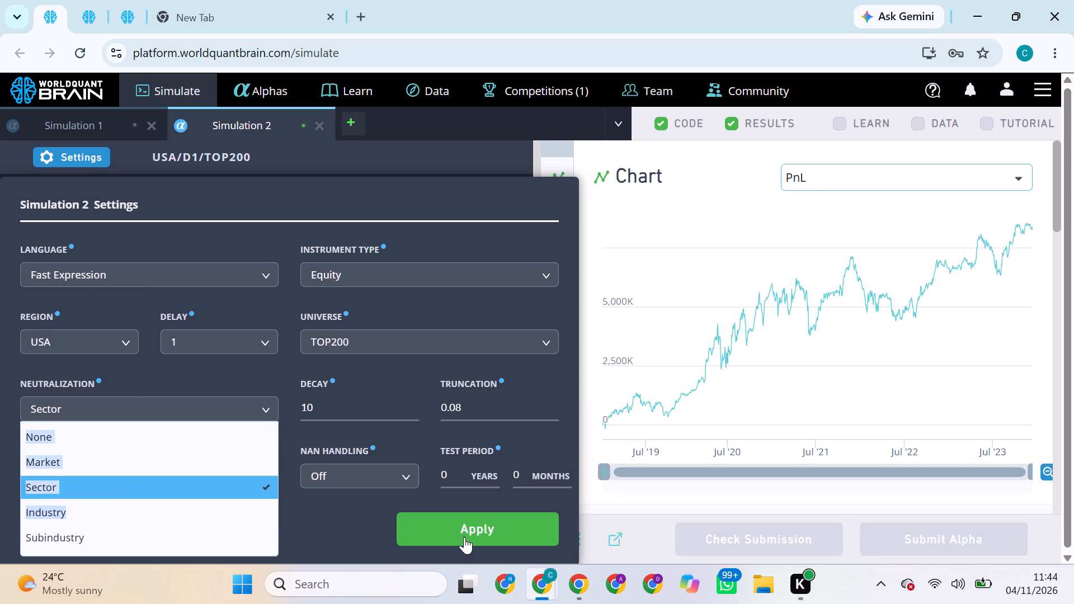
left_click_drag(464, 537, 33, 517)
left_click(33, 517)
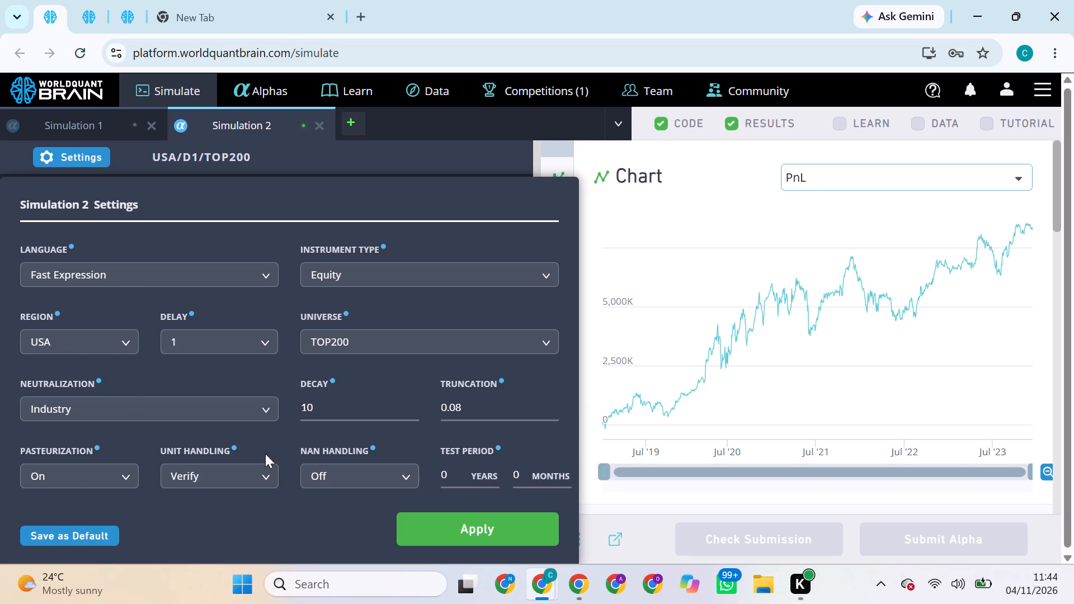
left_click(474, 536)
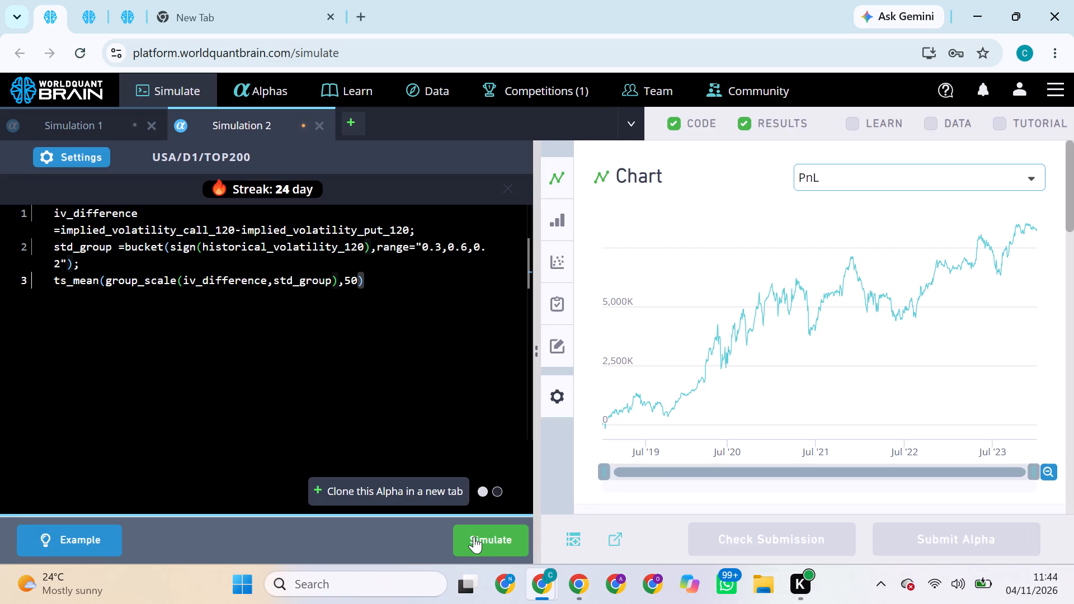
left_click(474, 536)
left_click(500, 553)
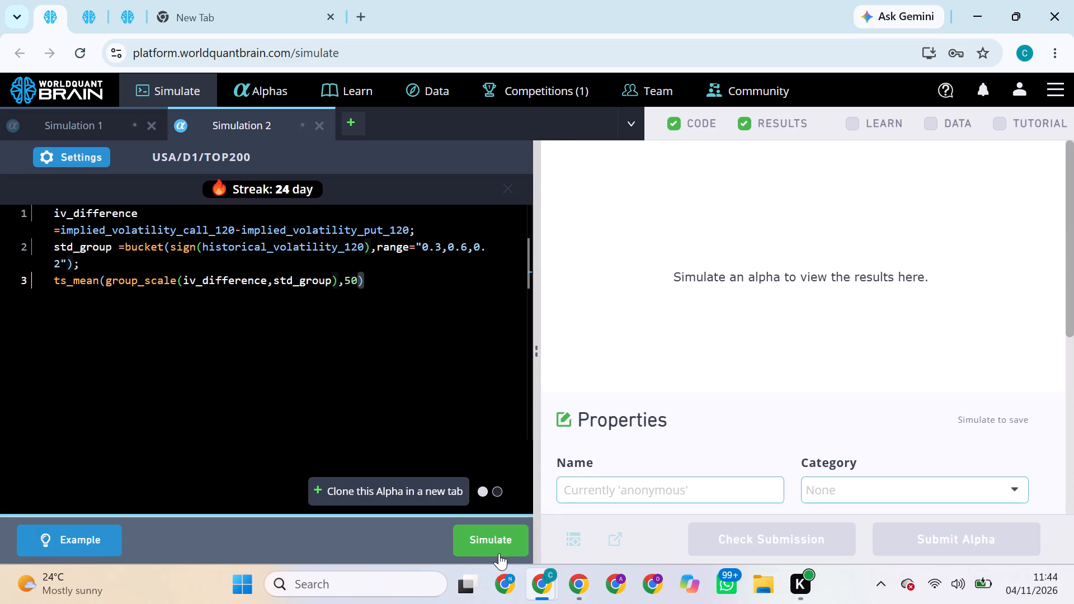
left_click_drag(477, 521, 464, 543)
left_click(464, 543)
left_click(493, 542)
Return to the page with the USA/D1/TOP2000 alpha.
left_click(101, 4)
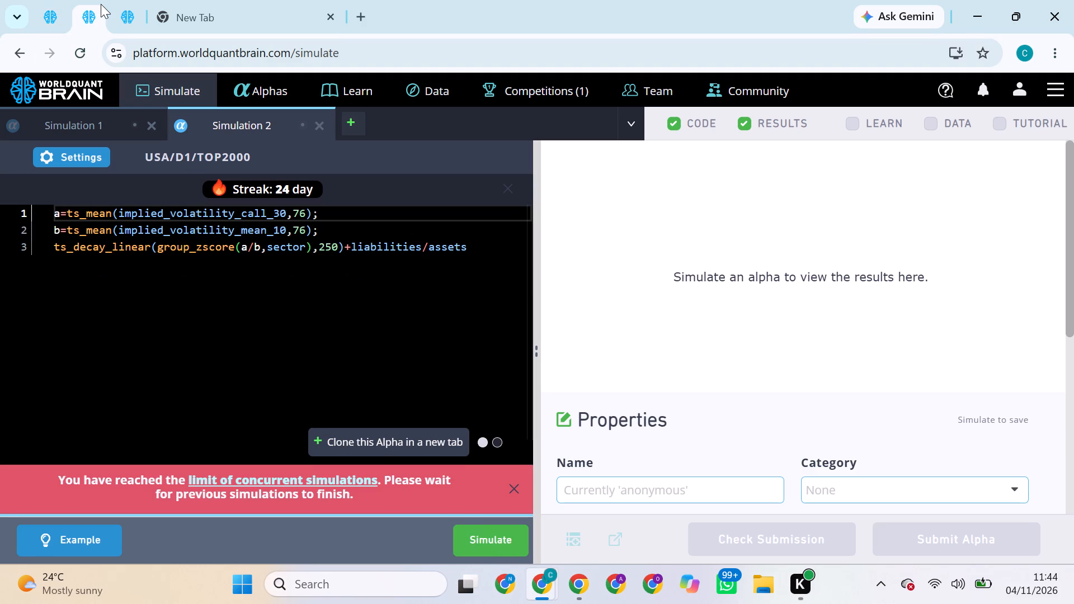
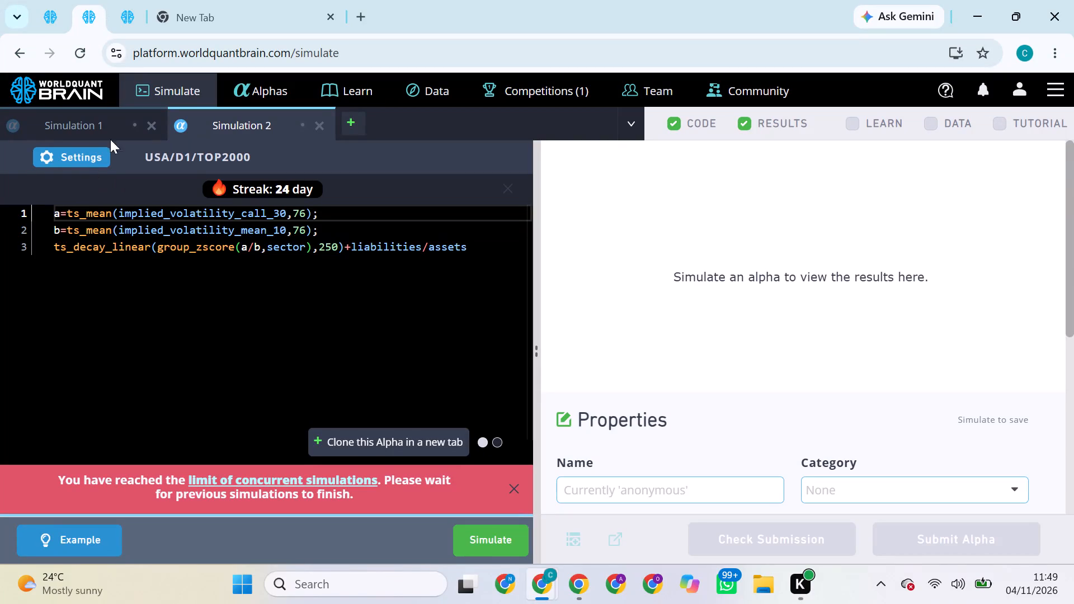
Apply the USA/D1/TOP2000 alpha's settings with Subindustry neutralization unchanged and run its simulation.
left_click(84, 163)
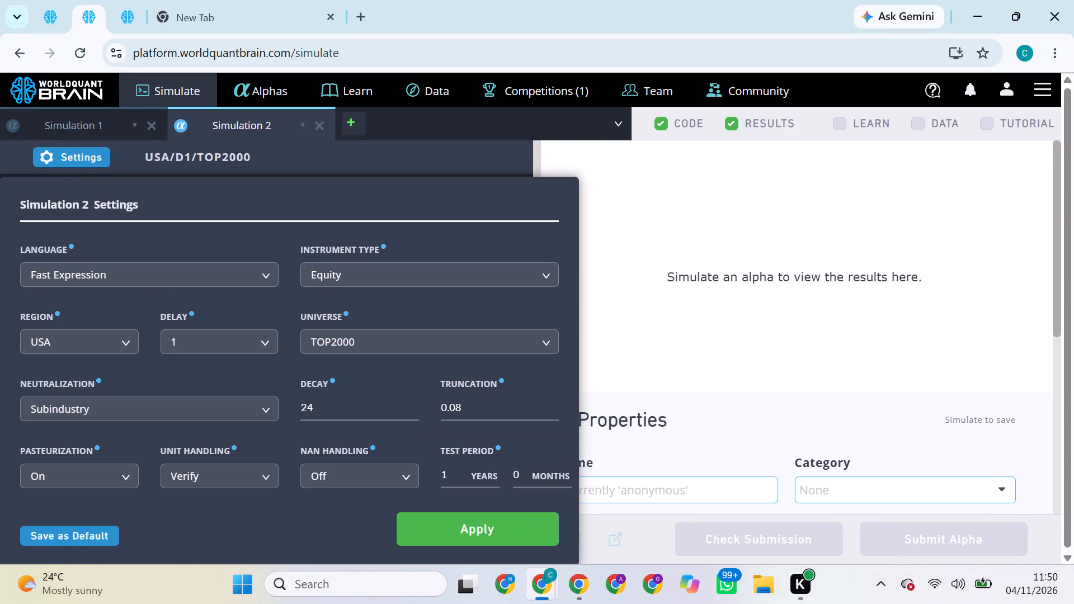
left_click(478, 545)
left_click(502, 542)
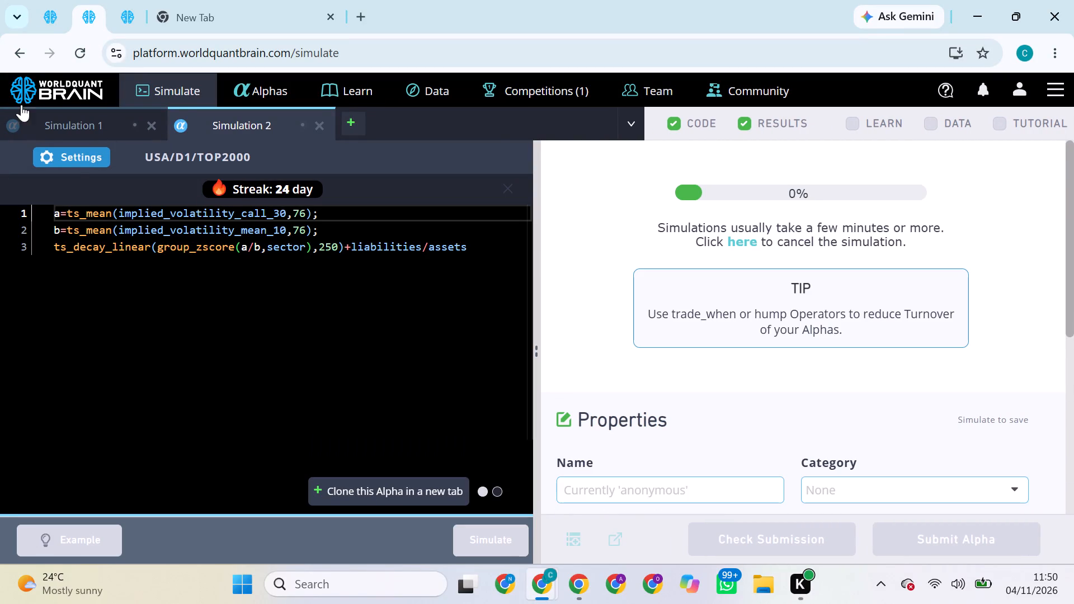
On the page with the USA/D1/TOP200 alpha, set the neutralization to Subindustry, apply it and run the simulation.
left_click(49, 13)
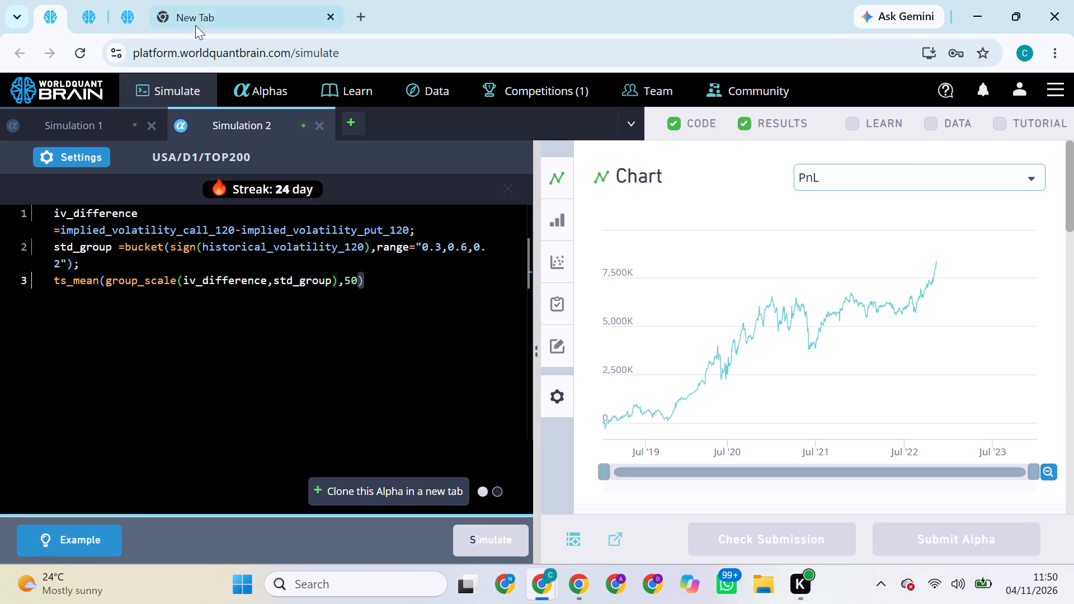
left_click(82, 159)
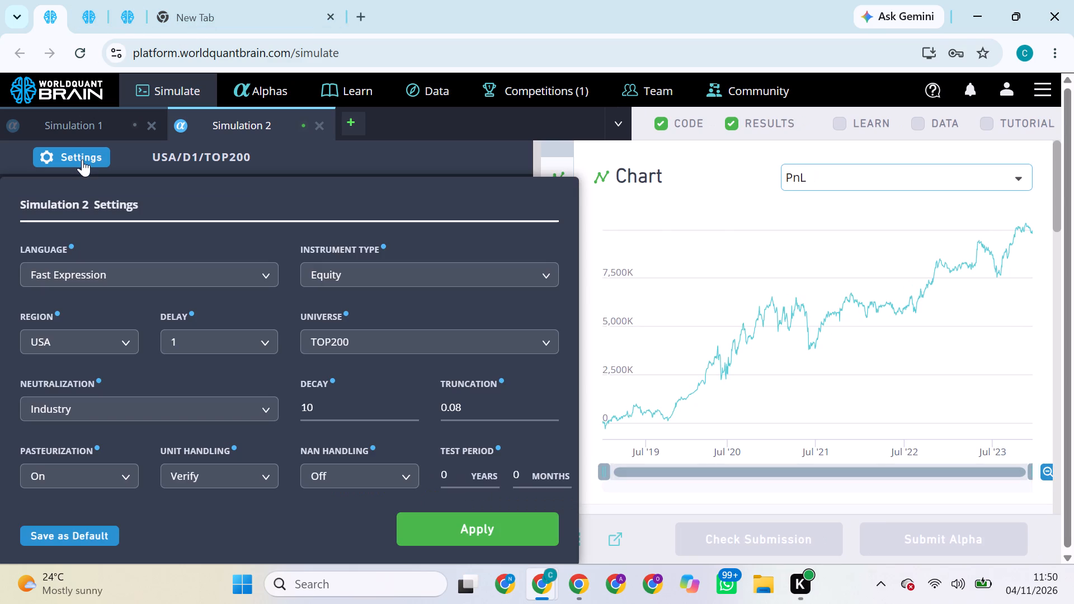
left_click(195, 391)
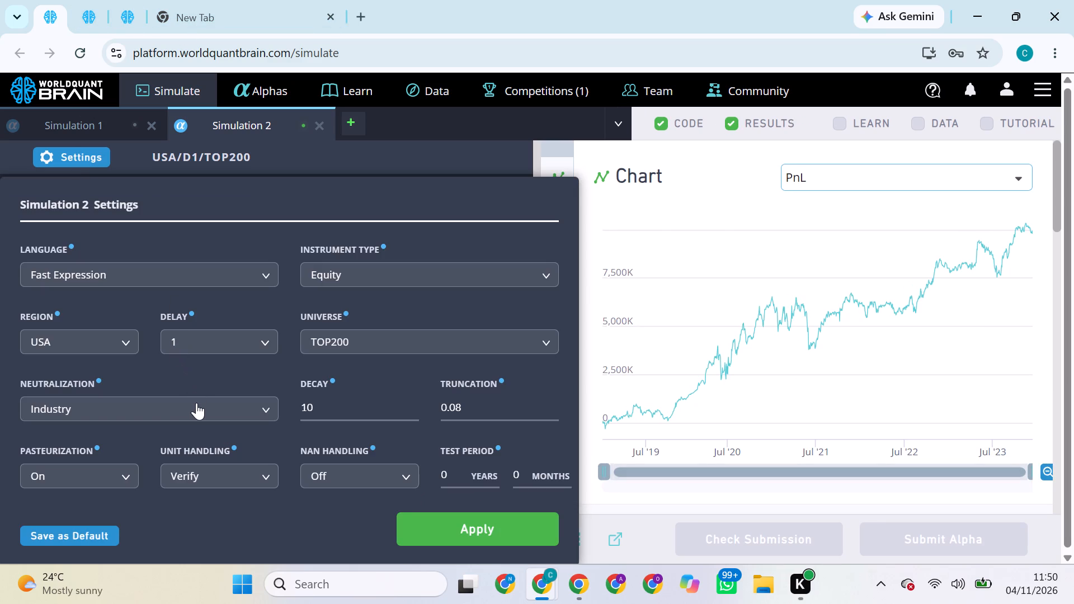
left_click(196, 403)
left_click(241, 535)
left_click(437, 519)
left_click(491, 541)
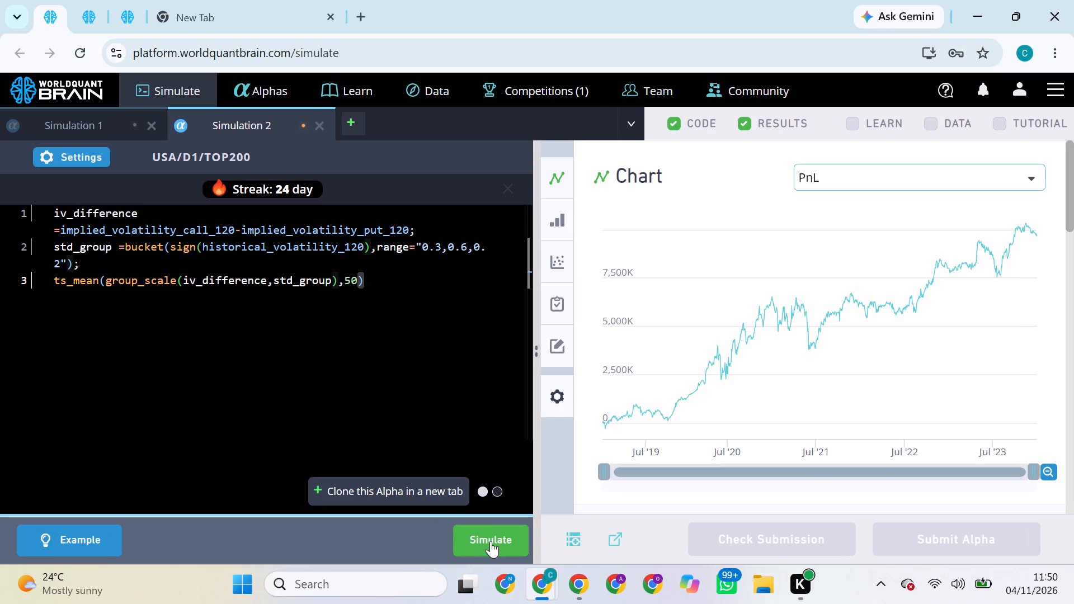
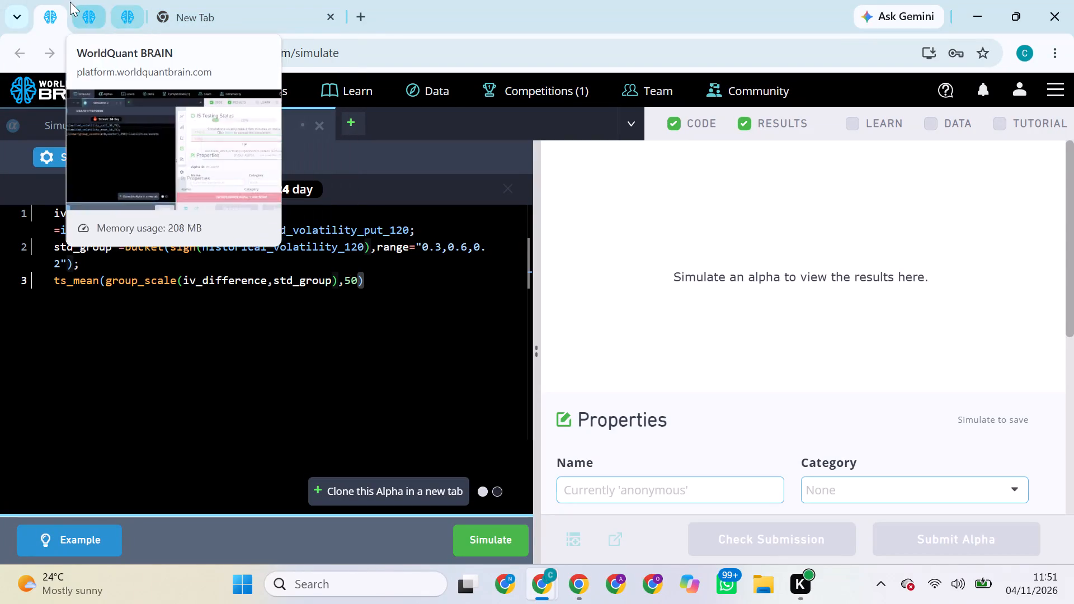
On the page with the USA/D1/TOP200 alpha, run the simulation with the Subindustry settings again.
left_click(87, 16)
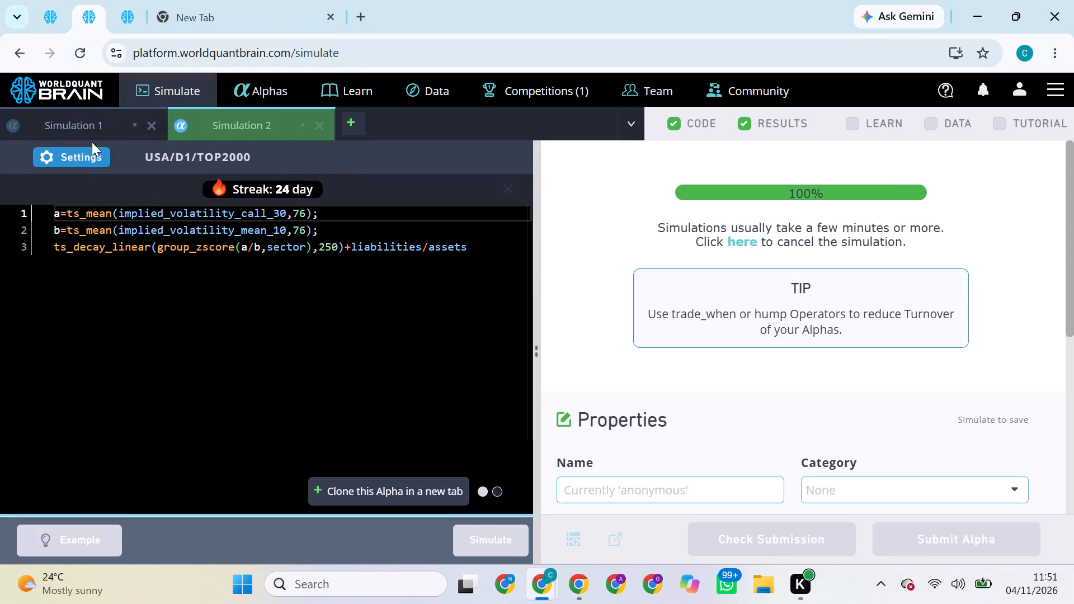
left_click(45, 14)
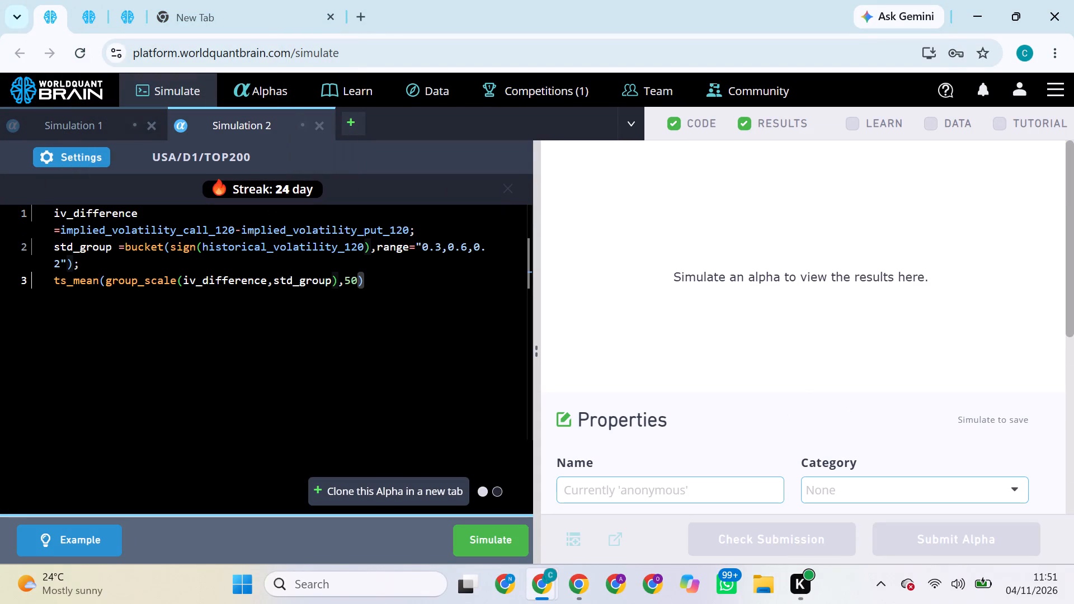
left_click(489, 543)
On the USA/D1/TOP2000 page, show the test period of the simulated alpha and try to submit it.
left_click(96, 16)
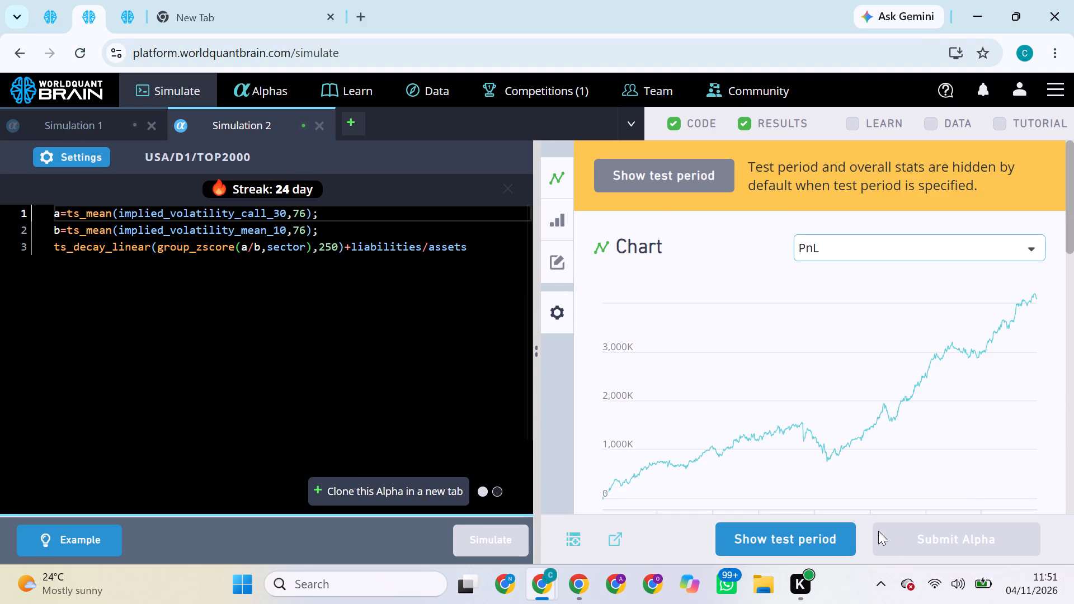
left_click(841, 549)
left_click(924, 539)
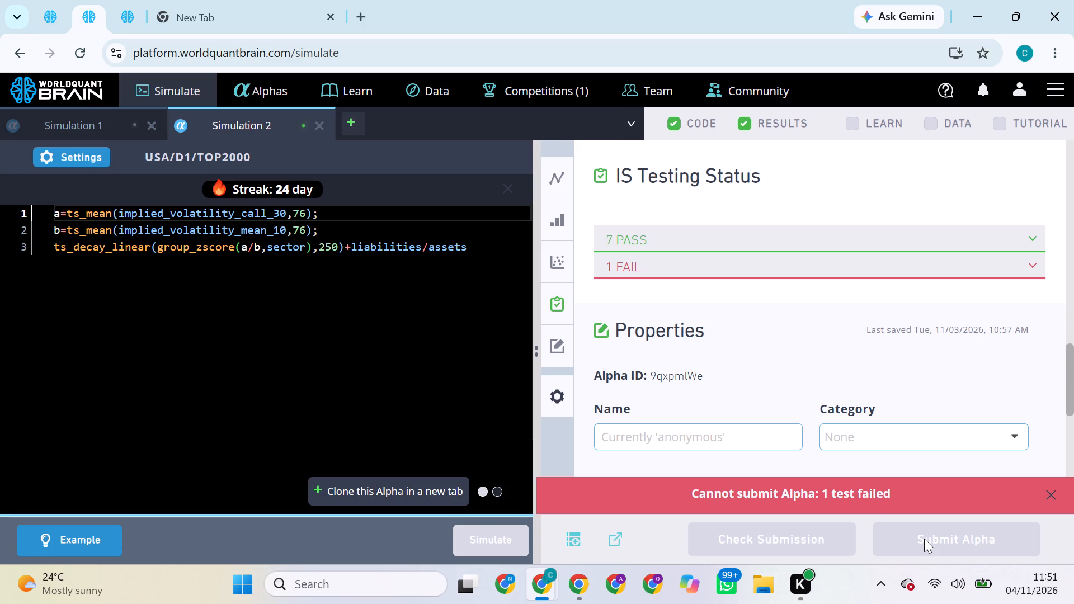
Set the TOP2000 alpha's neutralization to Market, decay to 5 and truncation to 0.008, apply the settings and run the simulation.
left_click(61, 153)
left_click(181, 407)
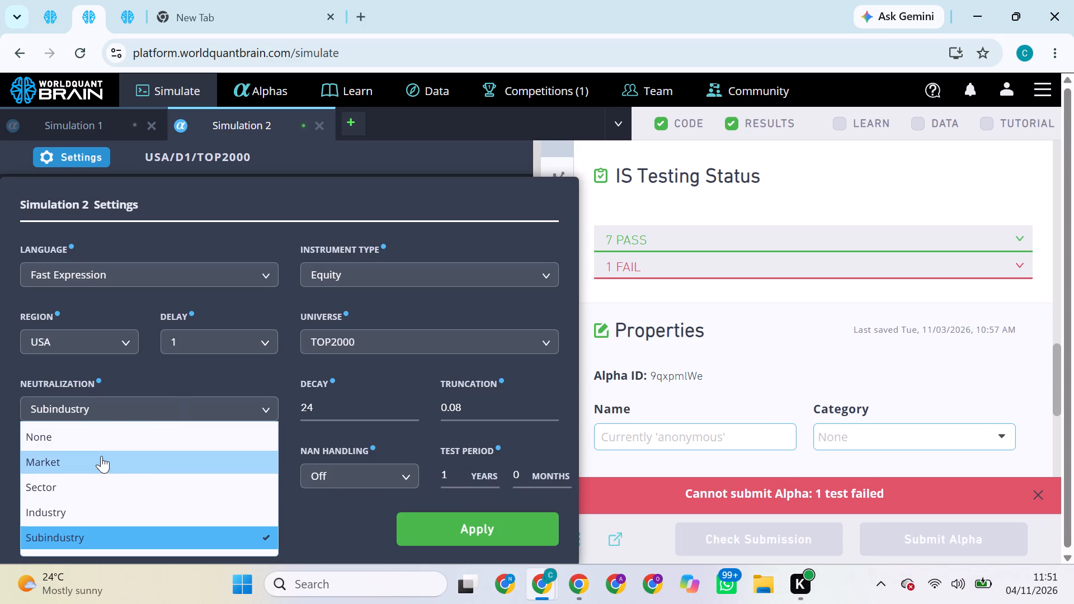
left_click(101, 456)
left_click(313, 406)
key("BackSpace")
key("BackSpace")
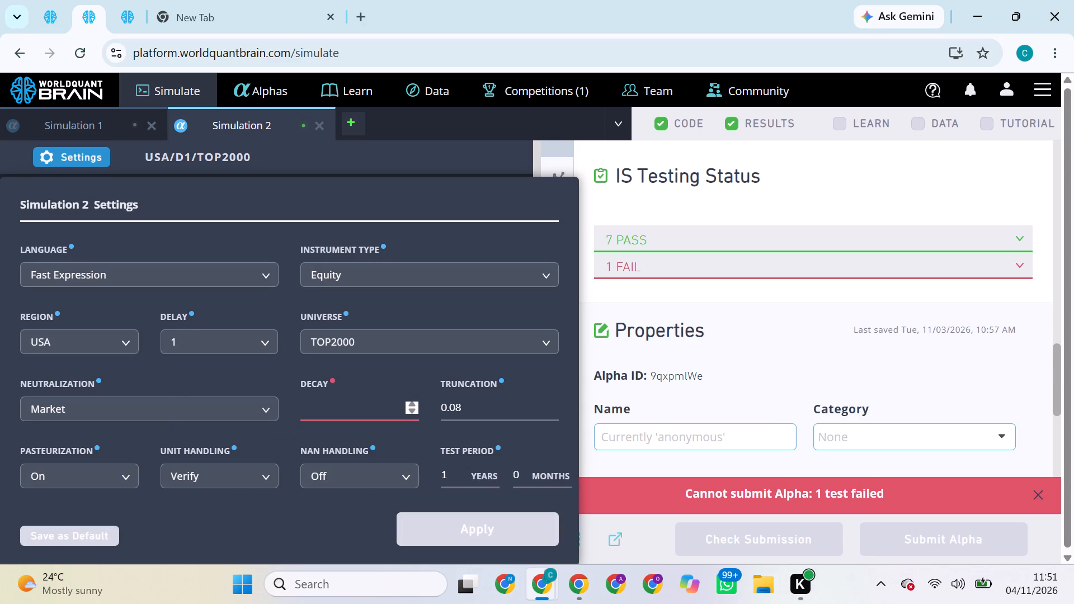
key("5")
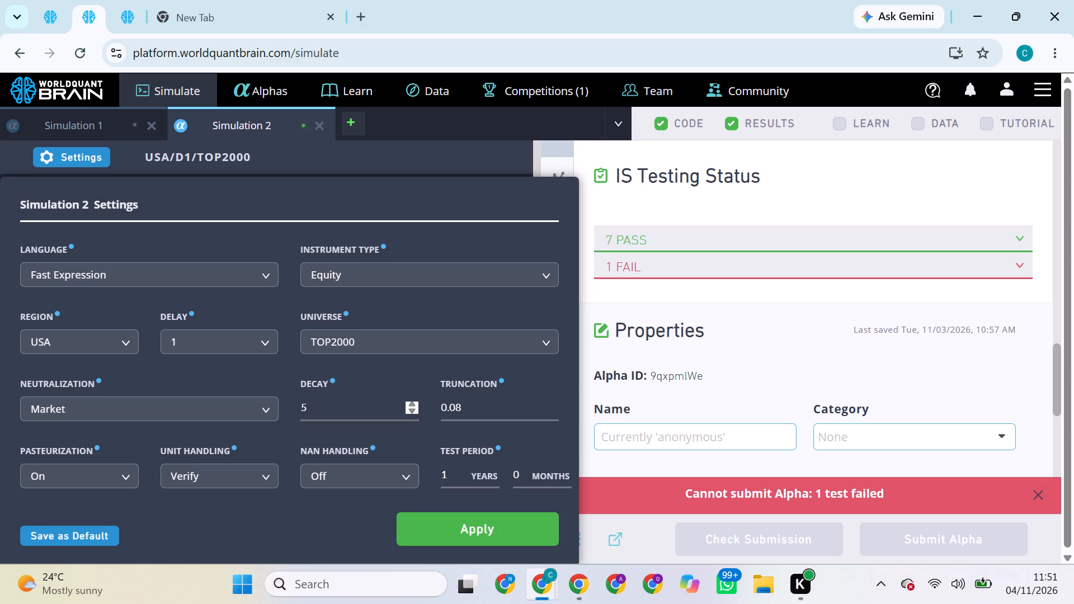
left_click(475, 411)
key("BackSpace")
key("8")
key("BackSpace")
key("0")
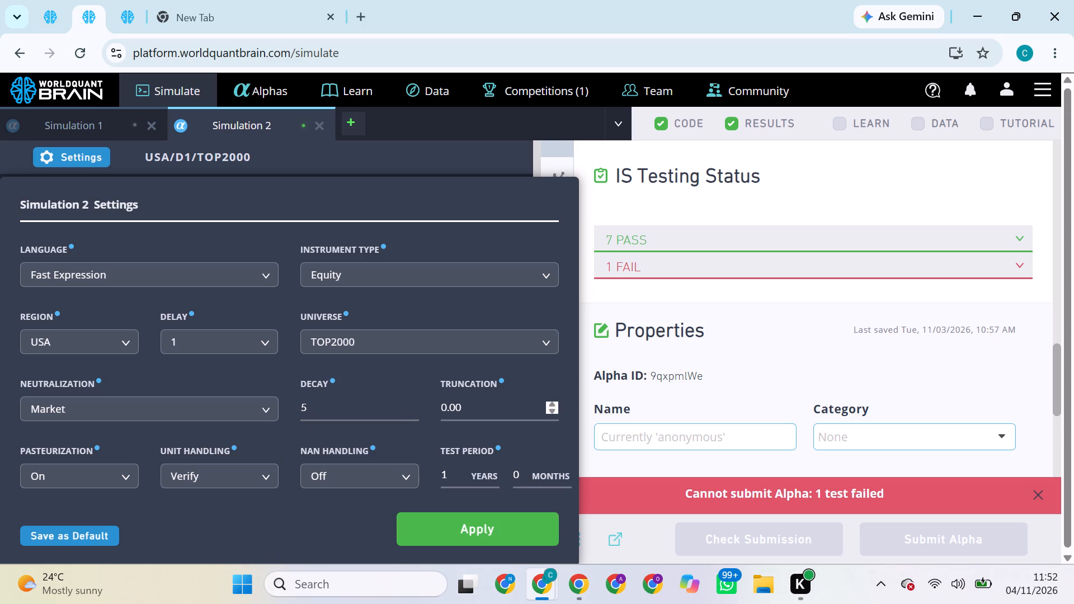
key("8")
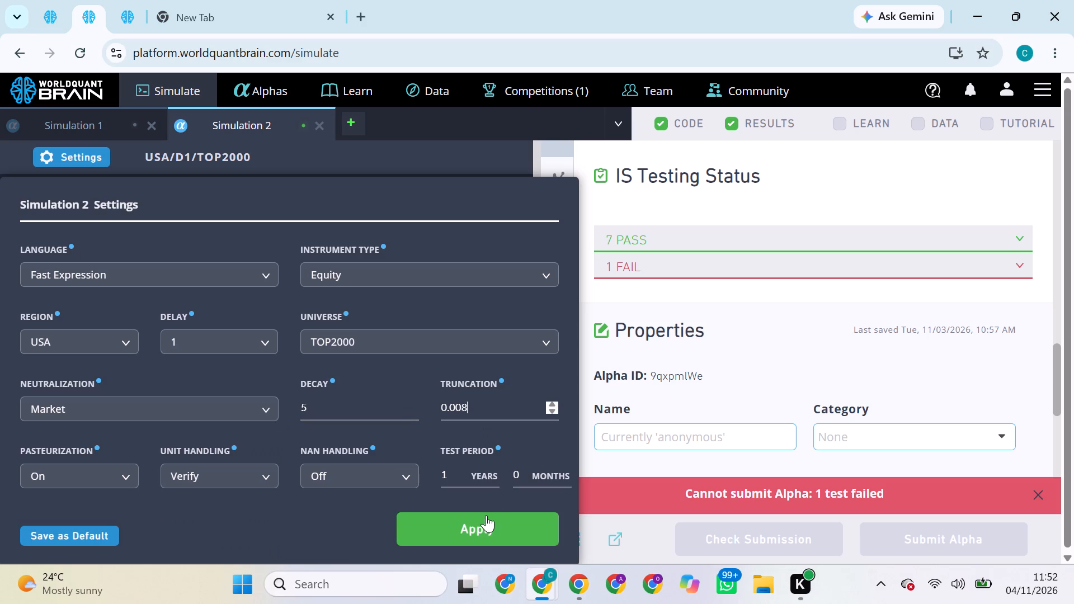
left_click(486, 515)
left_click(486, 532)
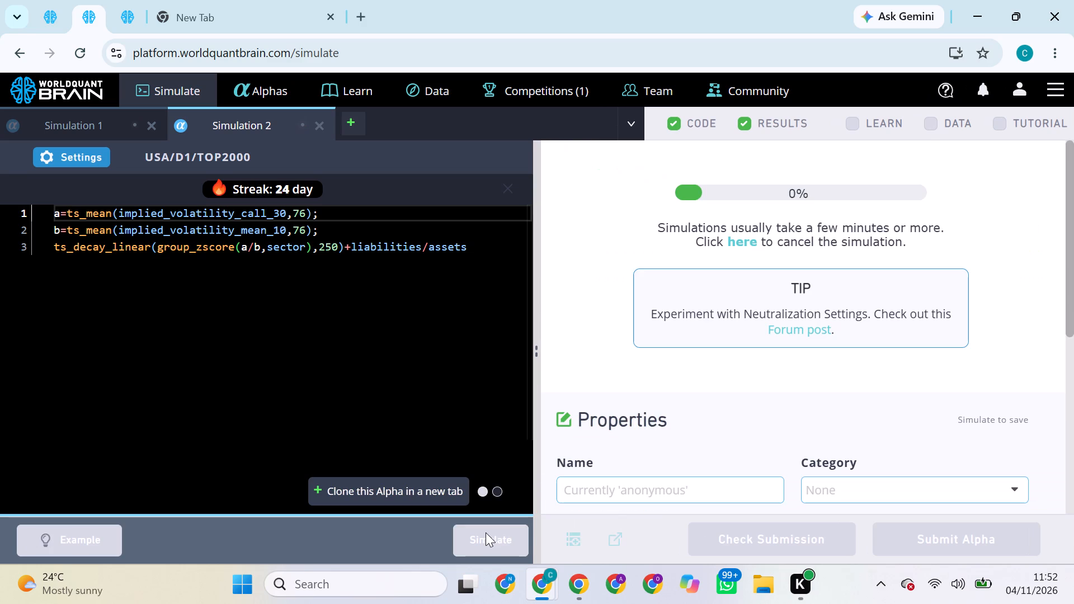
On the page with the USA/D1/TOP3000 alpha, set the neutralization to Subindustry, apply it and run the simulation.
left_click(54, 26)
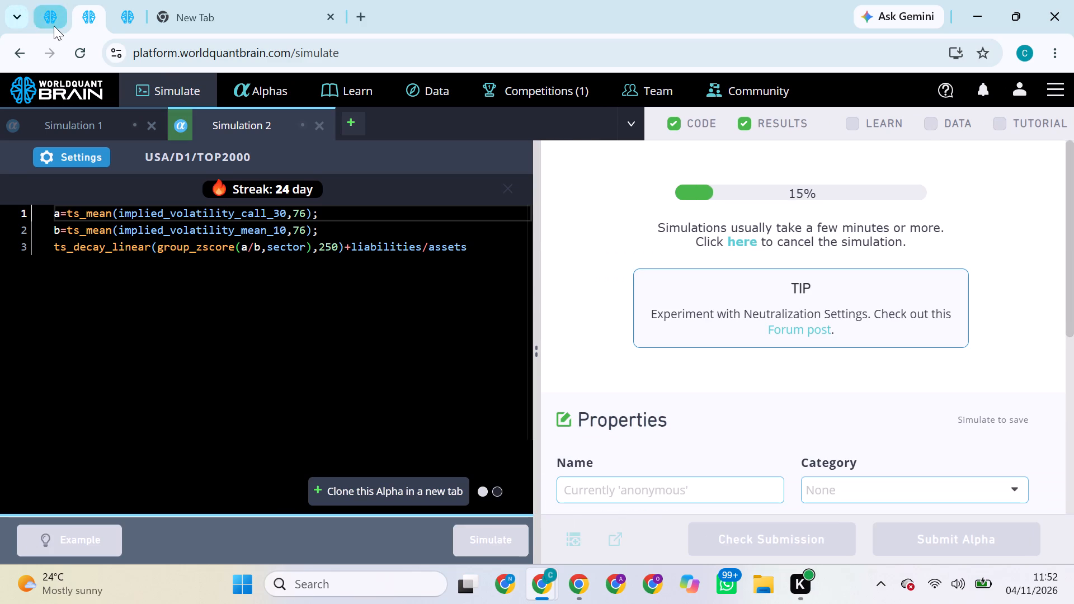
left_click(80, 17)
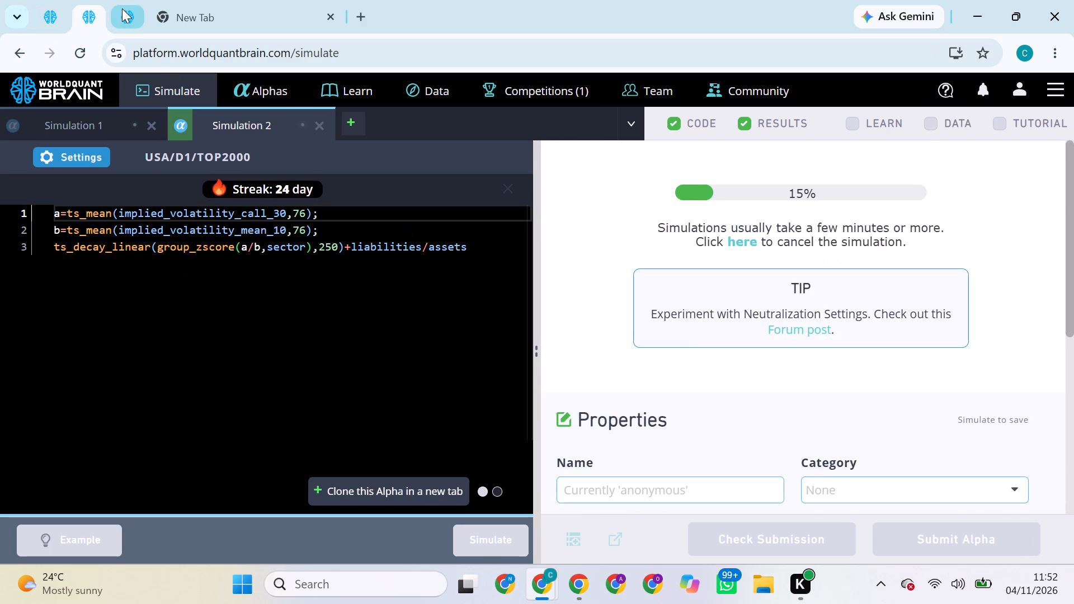
left_click(123, 8)
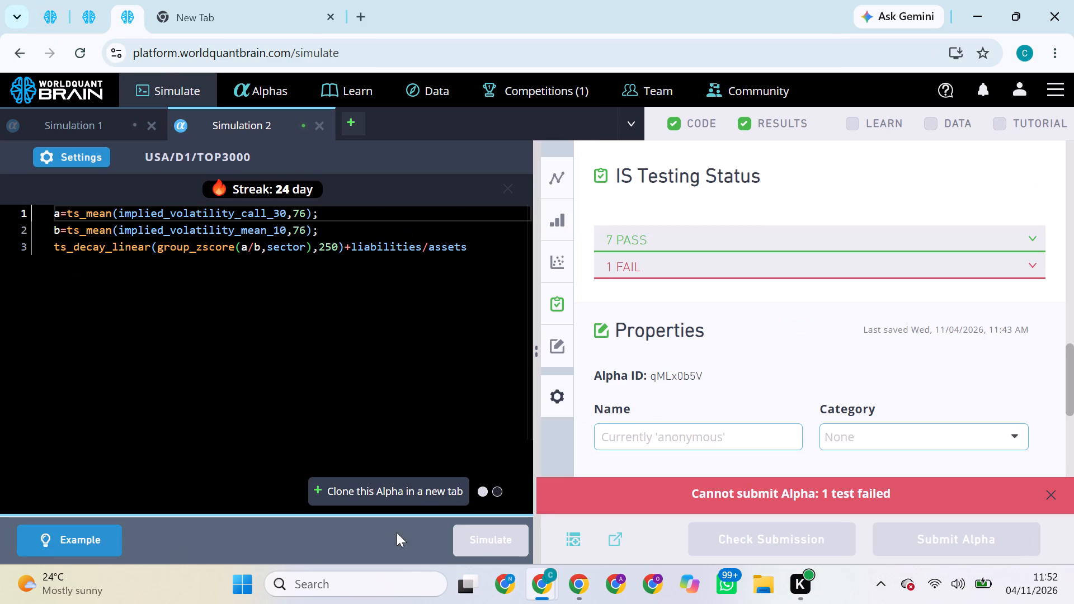
left_click(91, 161)
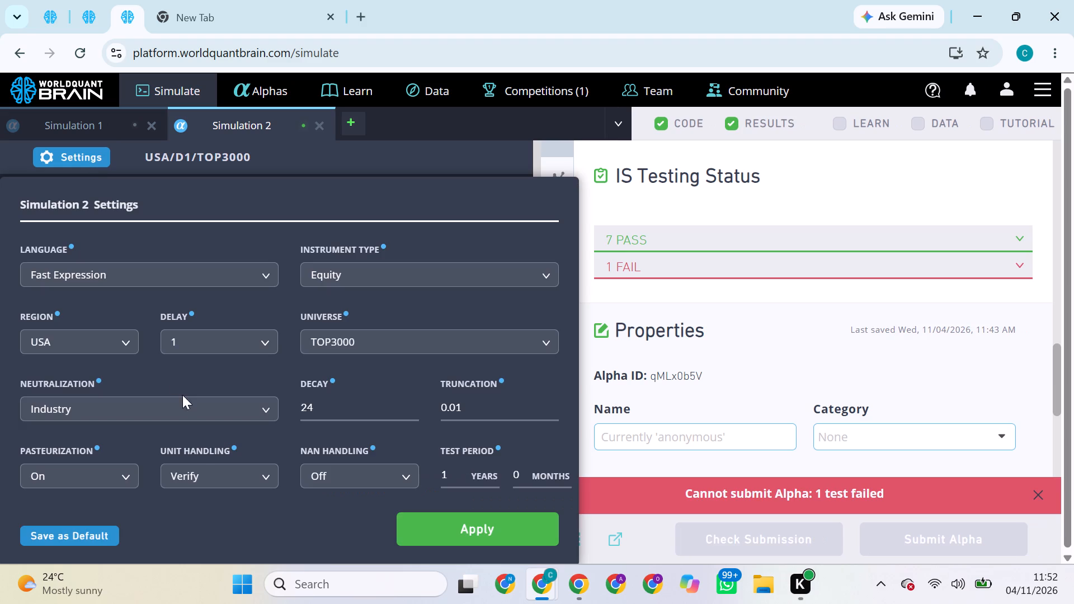
left_click(213, 419)
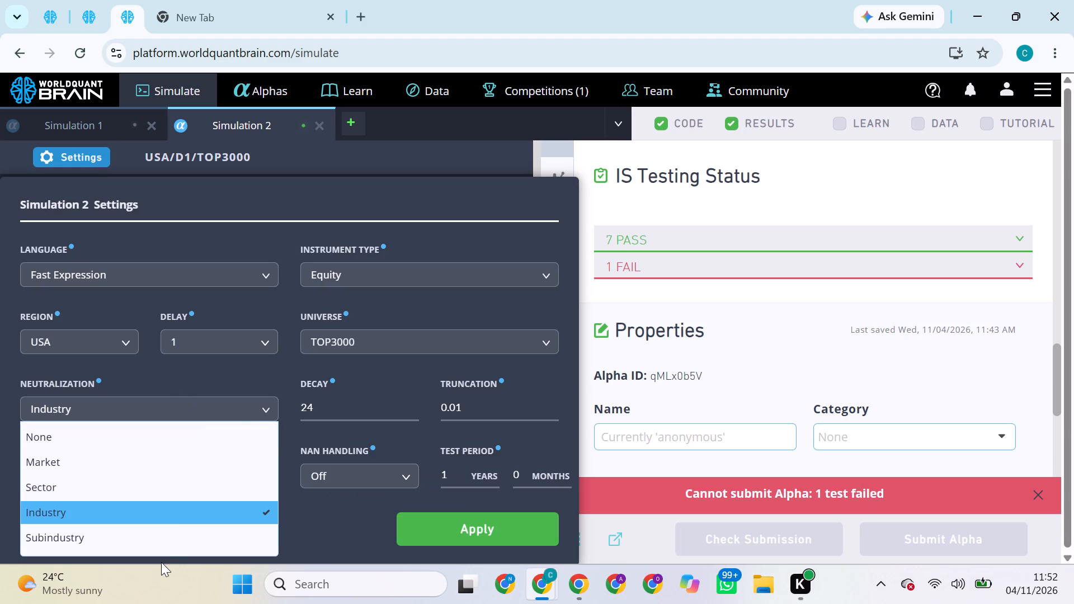
left_click(161, 551)
left_click(166, 545)
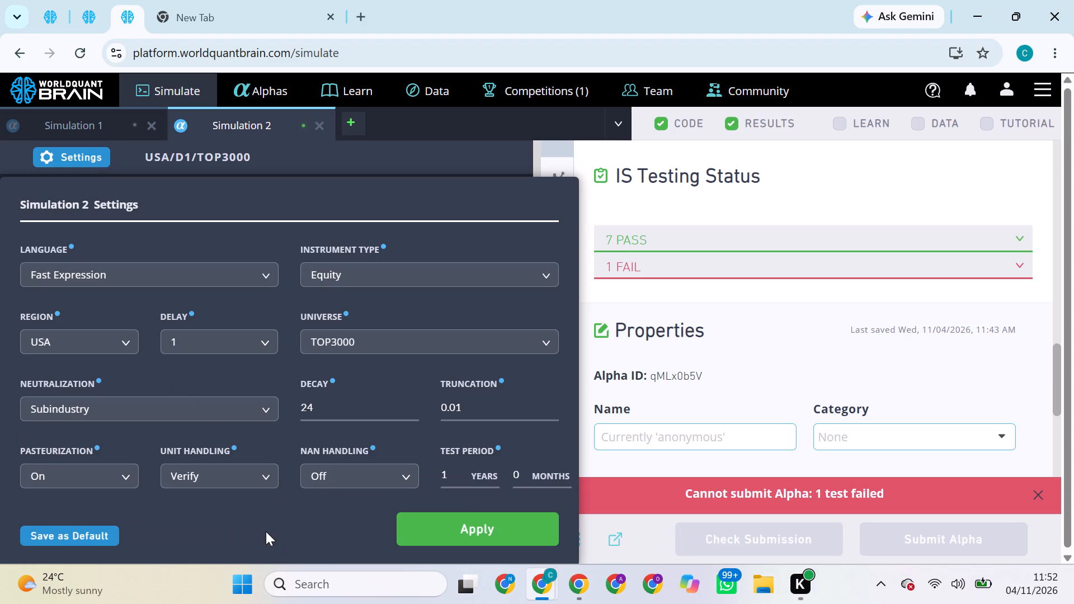
left_click(453, 519)
left_click(475, 541)
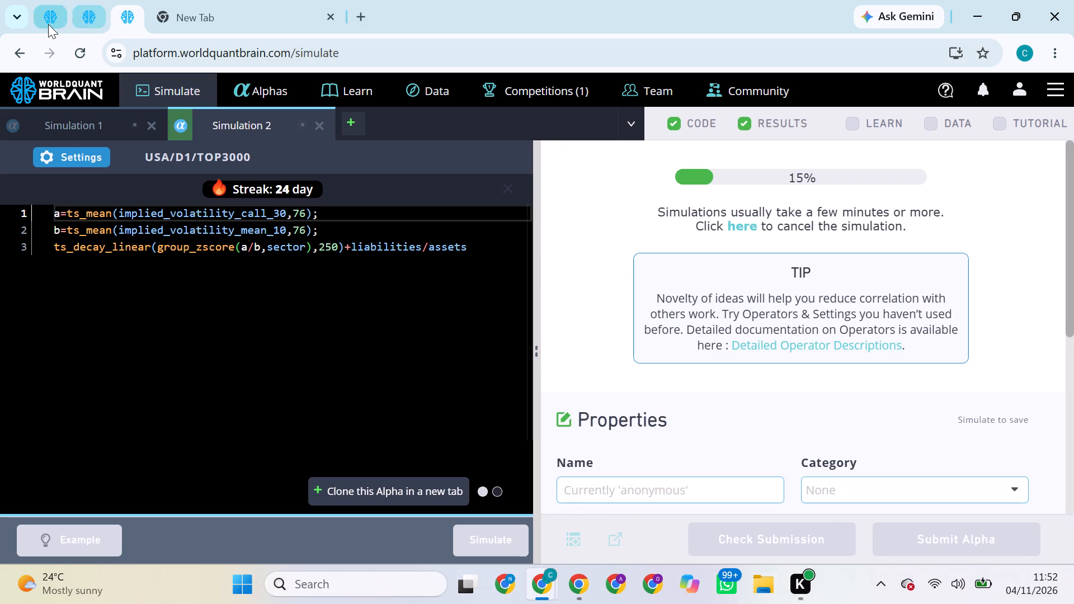
On the page with the USA/D1/TOP200 alpha, set the neutralization to Market and apply the settings.
left_click(48, 24)
left_click(91, 155)
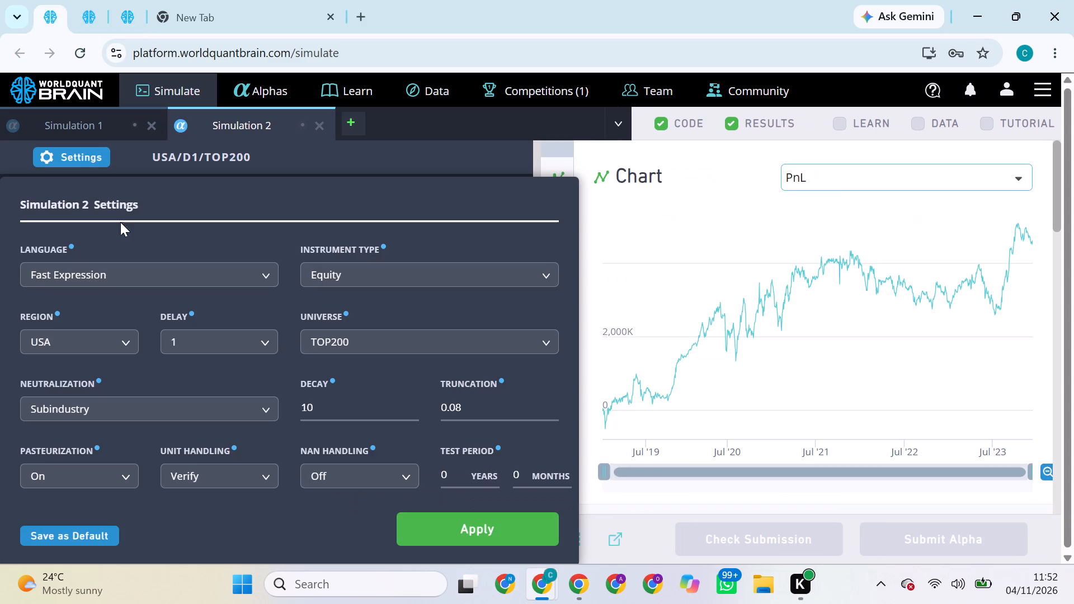
left_click(194, 396)
left_click(144, 442)
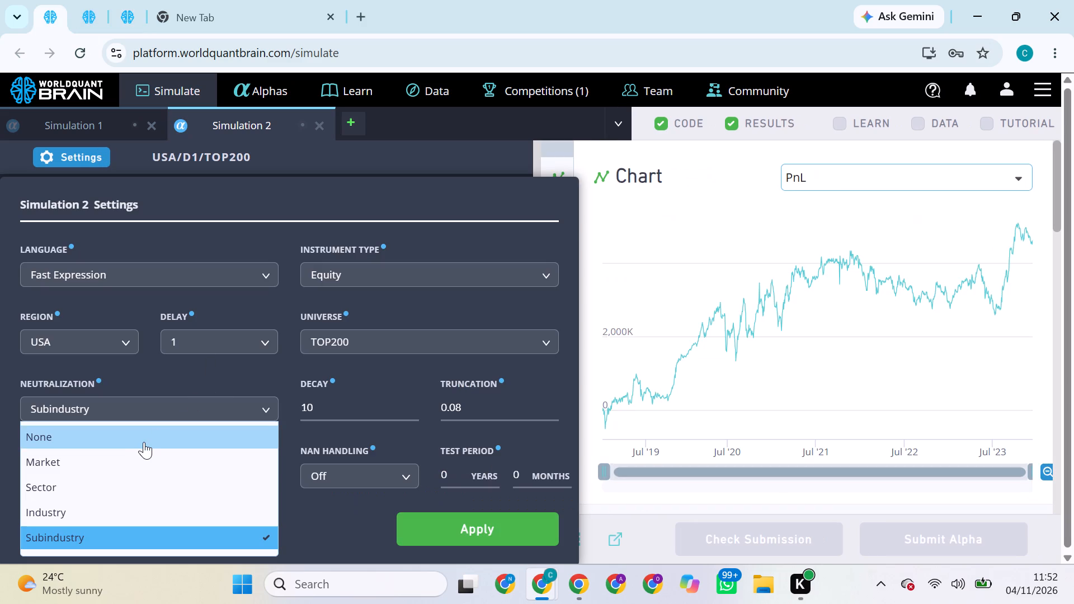
left_click_drag(126, 419, 109, 419)
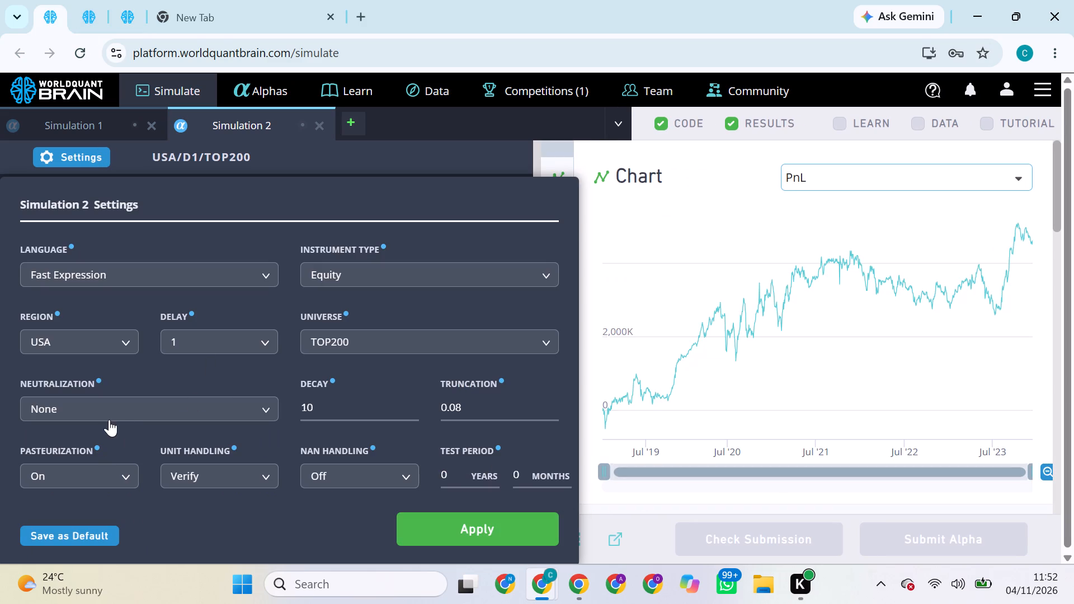
left_click_drag(109, 419, 117, 416)
left_click_drag(117, 416, 86, 464)
left_click(86, 464)
left_click_drag(213, 401, 180, 415)
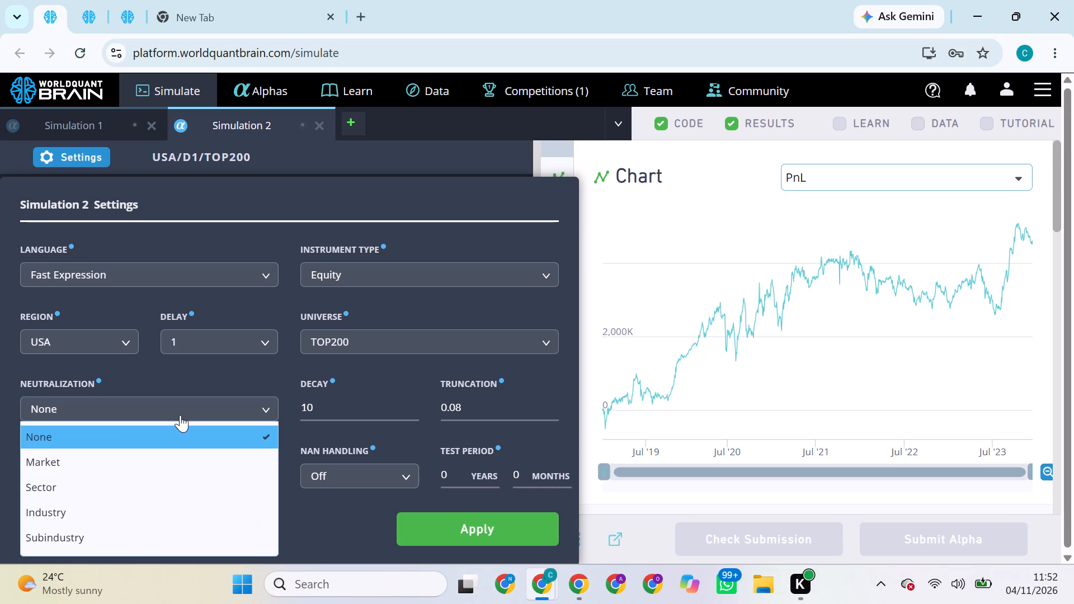
left_click(180, 415)
left_click(169, 421)
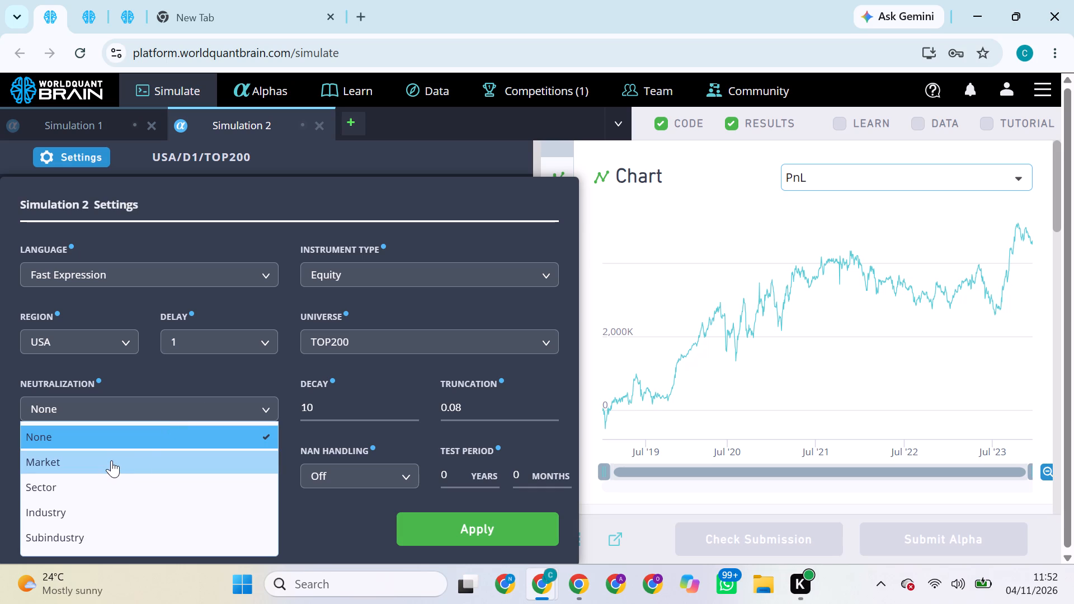
left_click(215, 455)
left_click(450, 516)
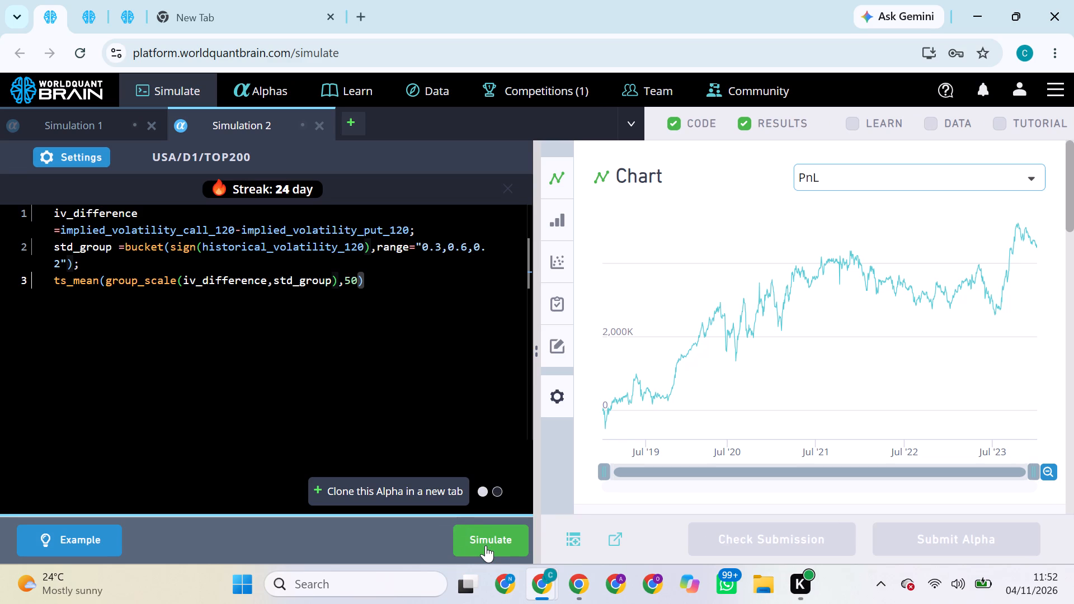
Set the TOP200 alpha's decay to 16, apply the settings and try to run the simulation.
left_click(80, 167)
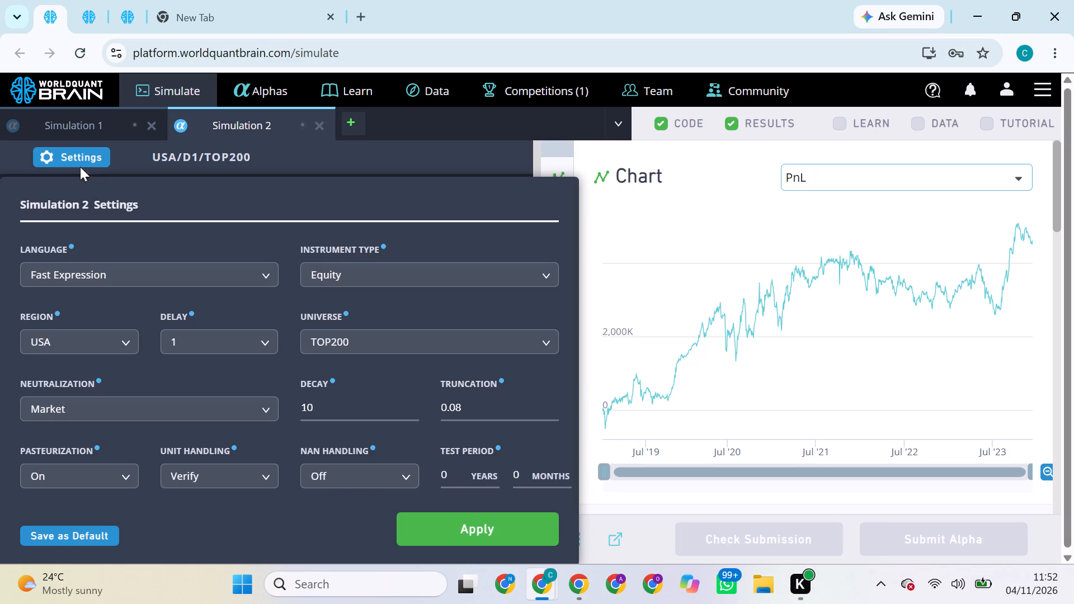
left_click(357, 416)
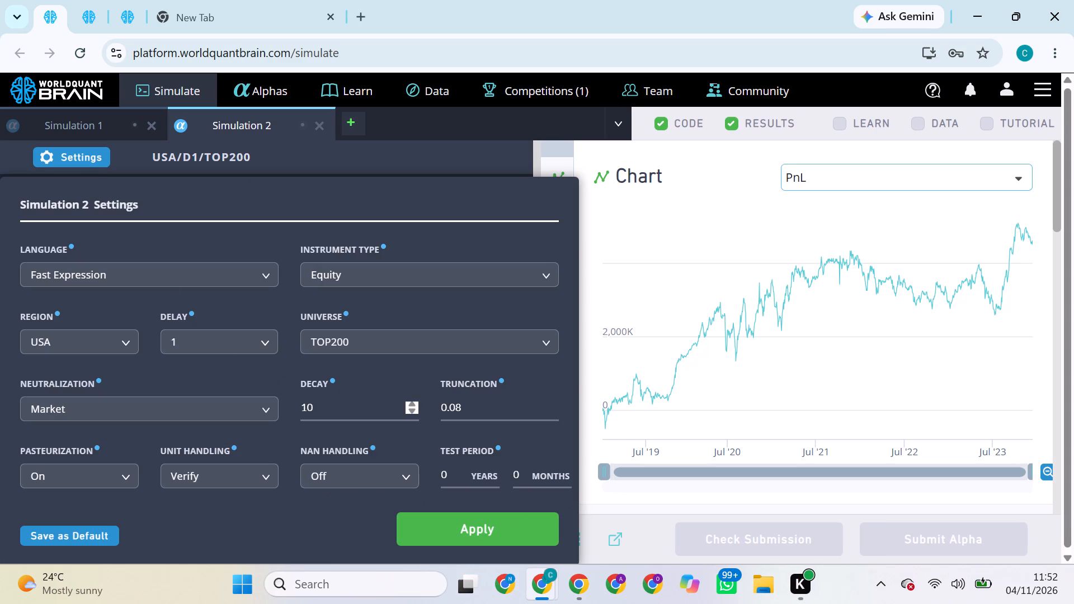
key("BackSpace")
key("6")
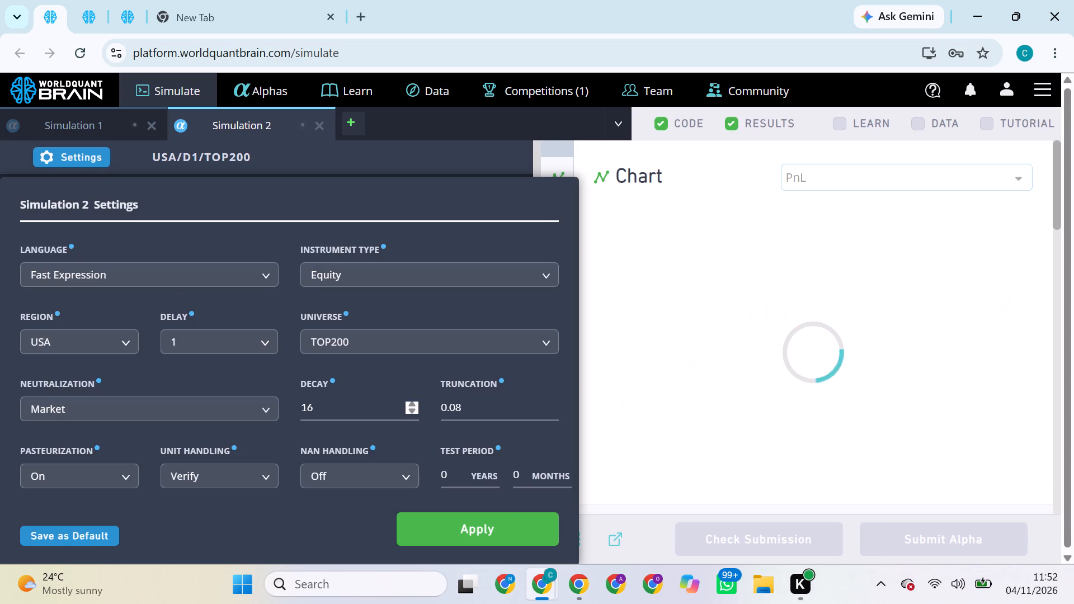
left_click(494, 526)
left_click(498, 537)
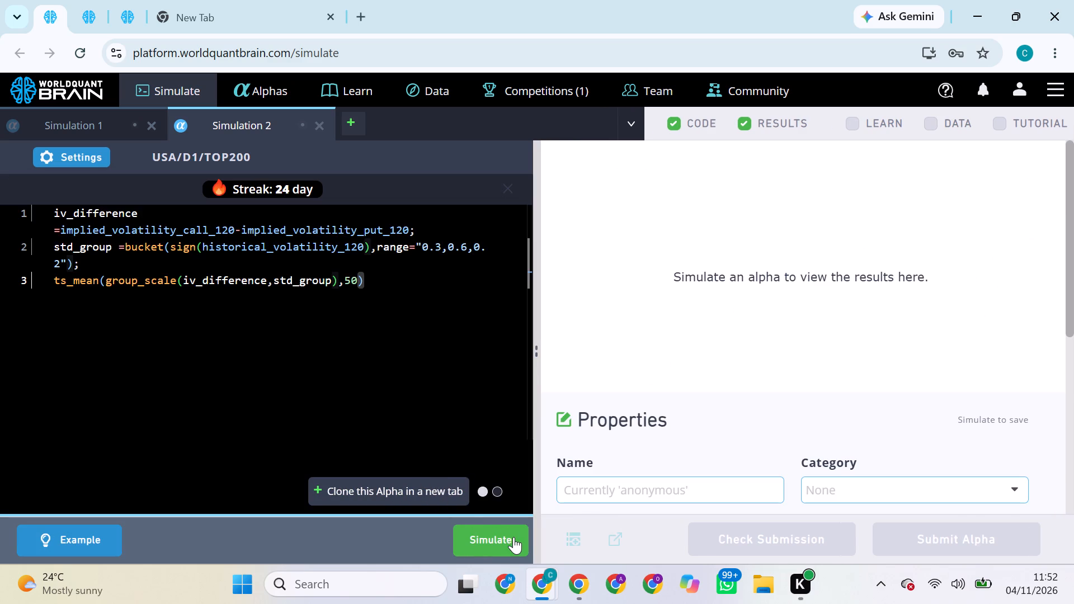
double_click(514, 537)
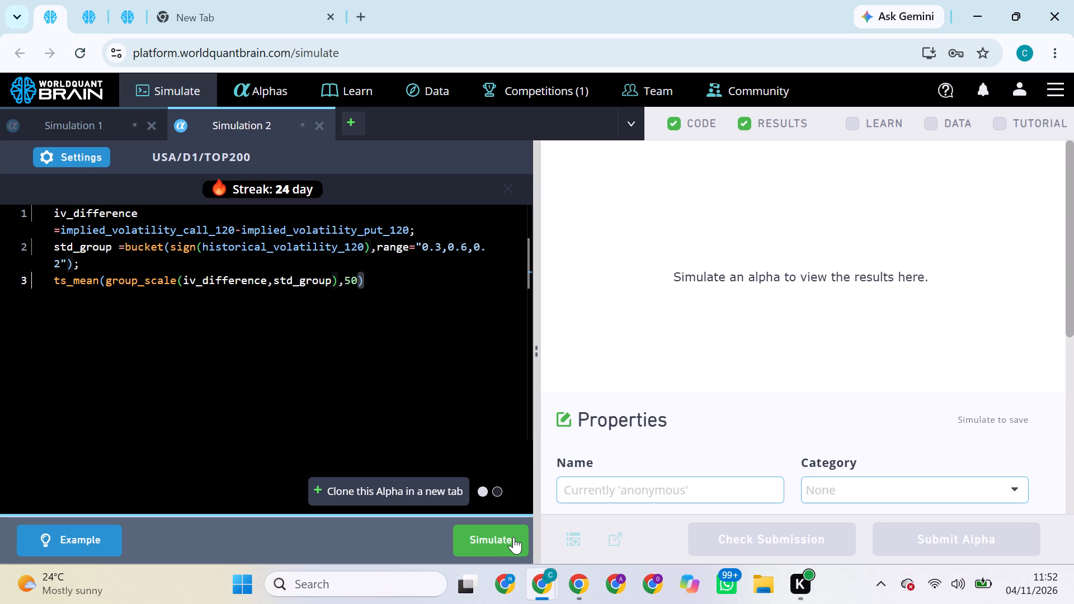
left_click(514, 537)
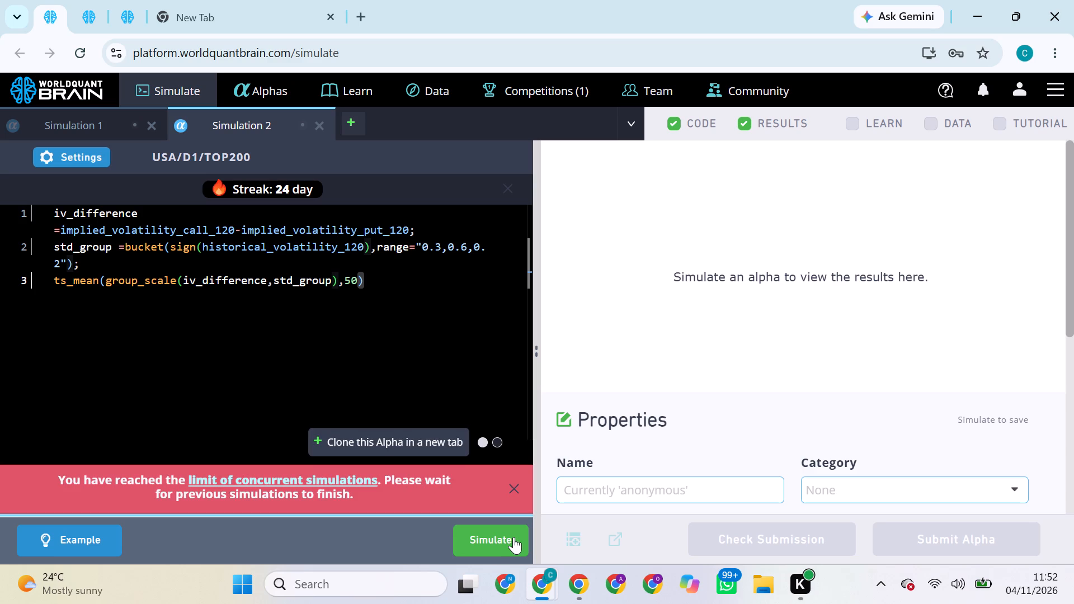
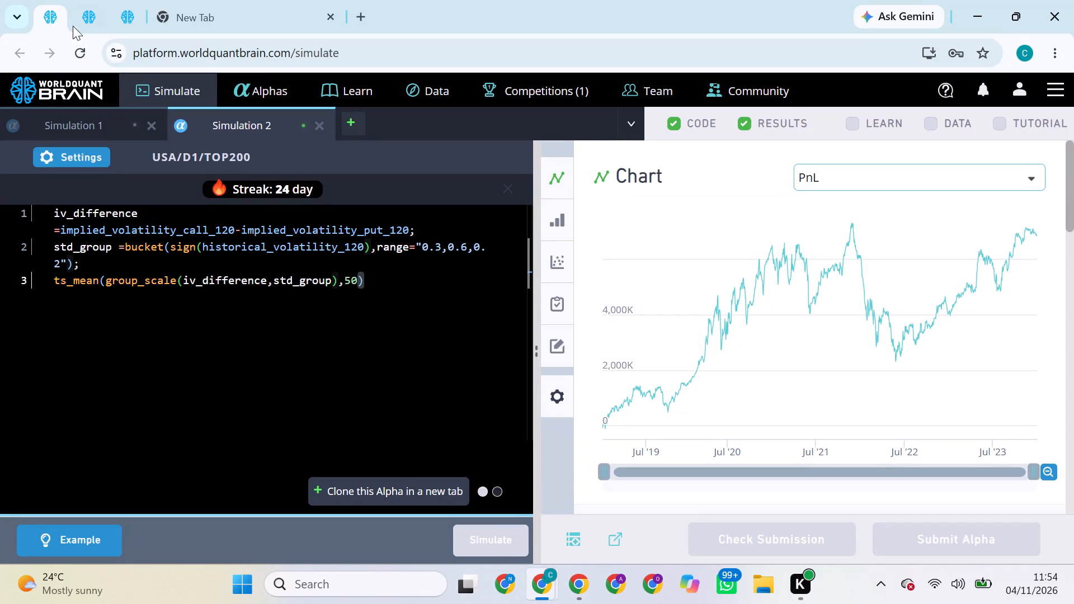
On the page with the USA/D1/TOP2000 alpha, reveal the test period results and try to submit the alpha.
left_click(97, 2)
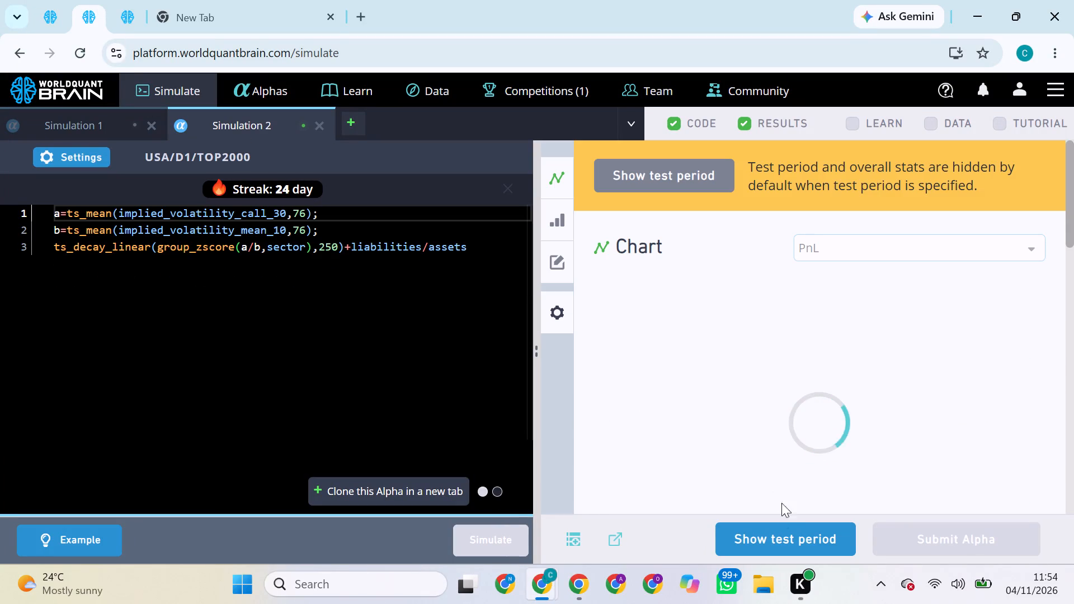
left_click(783, 536)
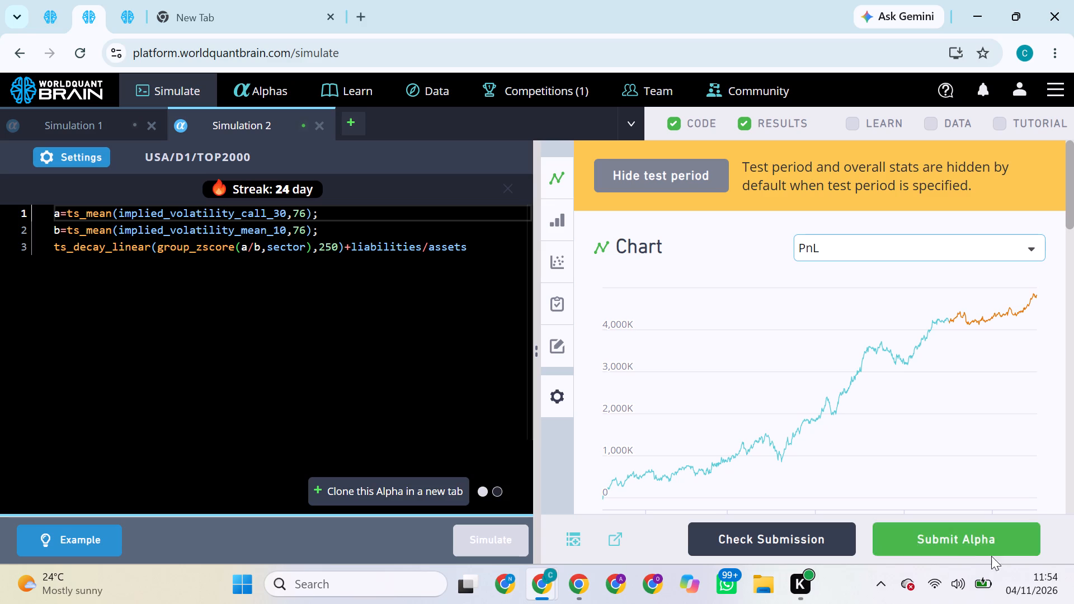
left_click(977, 542)
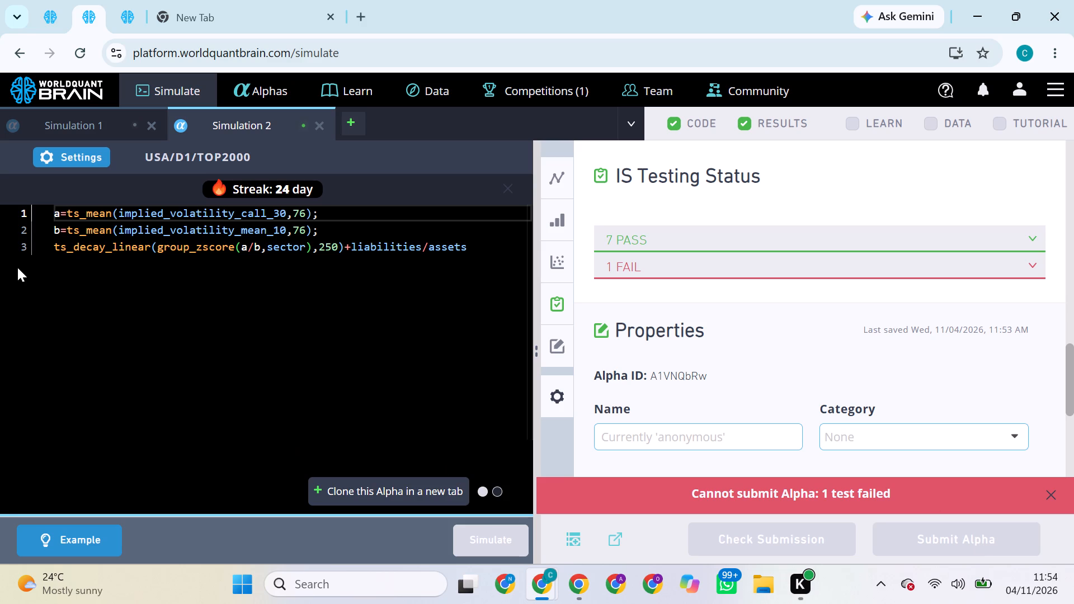
Set the TOP2000 alpha's neutralization to Sector, apply the settings and run the simulation.
left_click(49, 154)
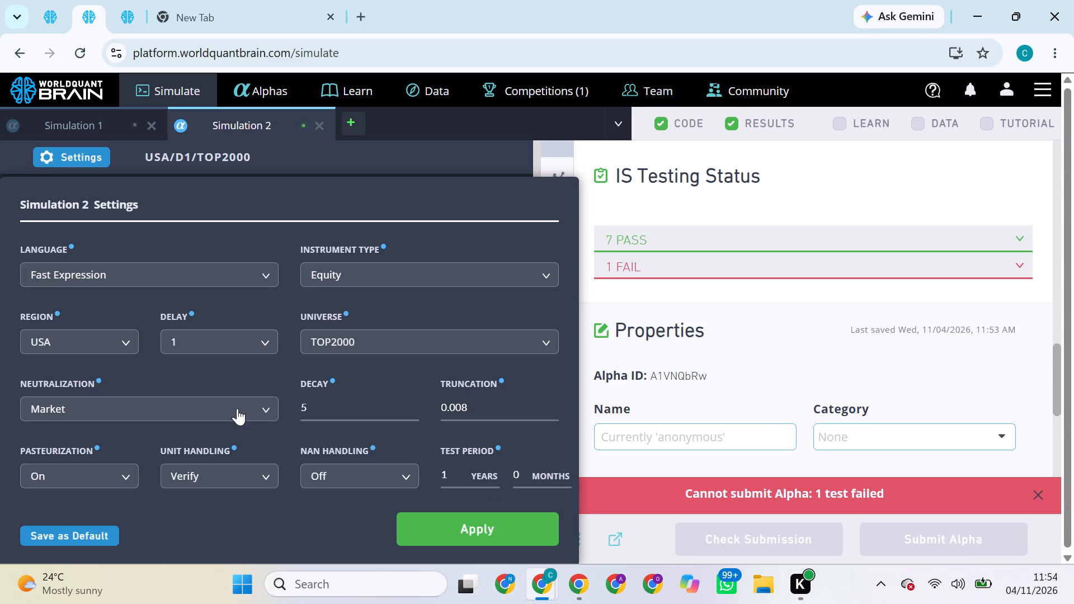
left_click(237, 408)
left_click(215, 481)
left_click(479, 529)
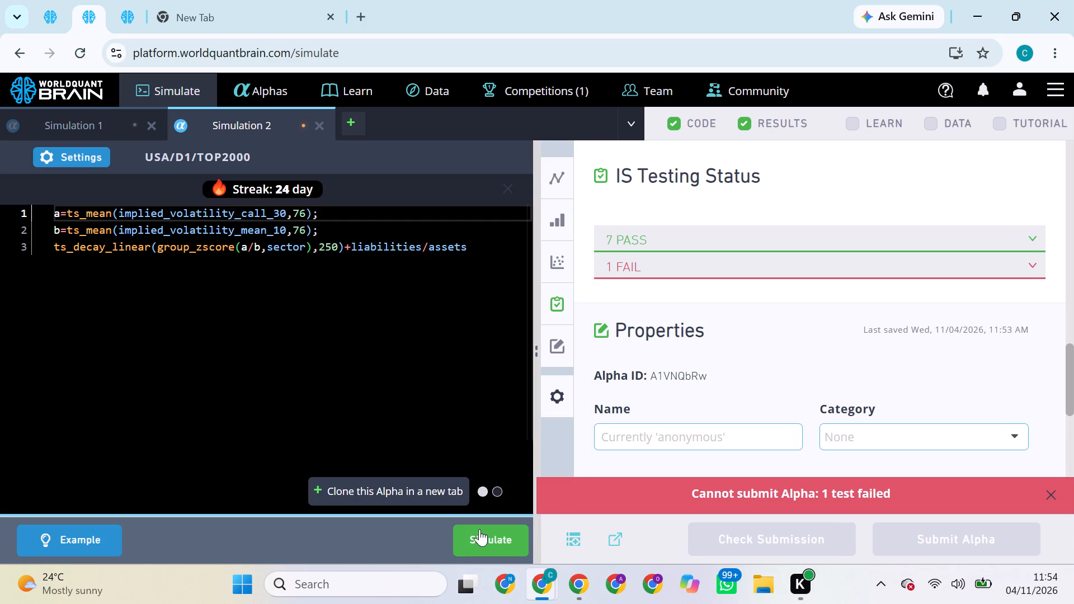
left_click(488, 530)
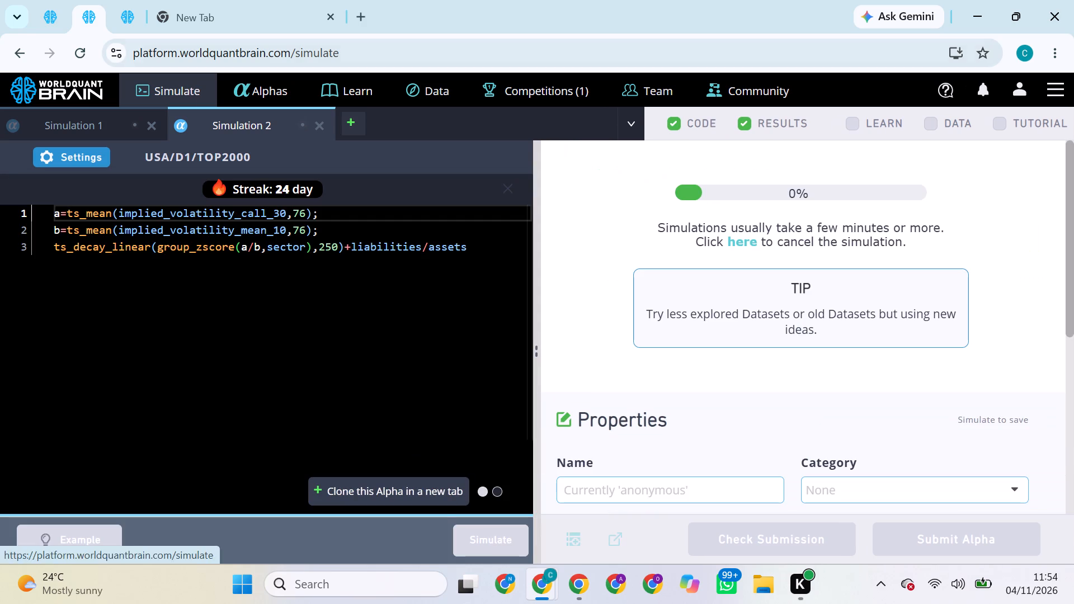
On the page with the USA/D1/TOP200 alpha, set the neutralization to Sector, apply it and try to run the simulation.
left_click(50, 5)
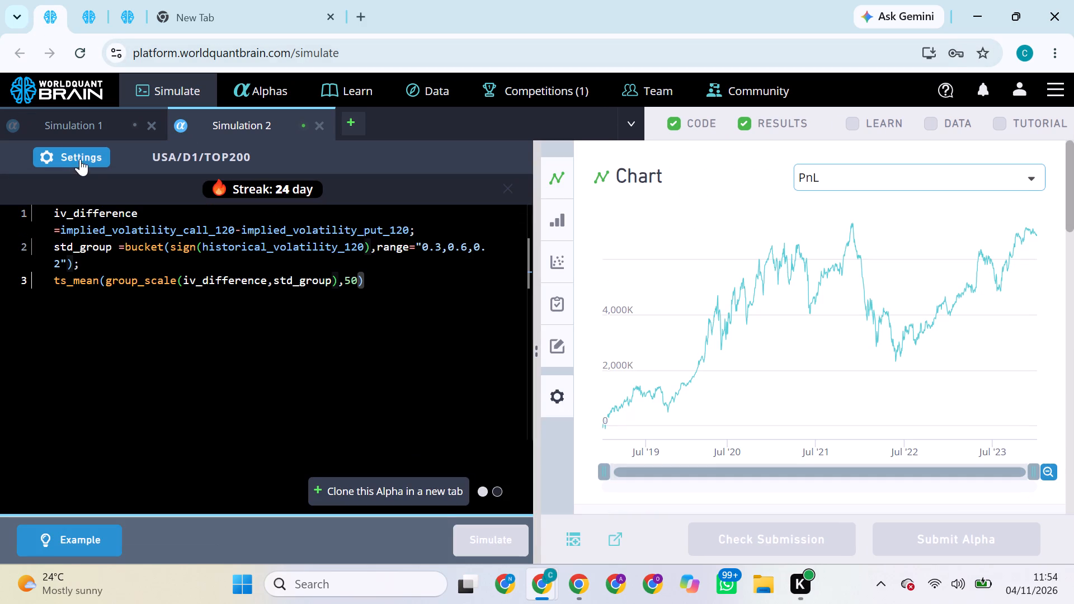
left_click(87, 166)
left_click(224, 400)
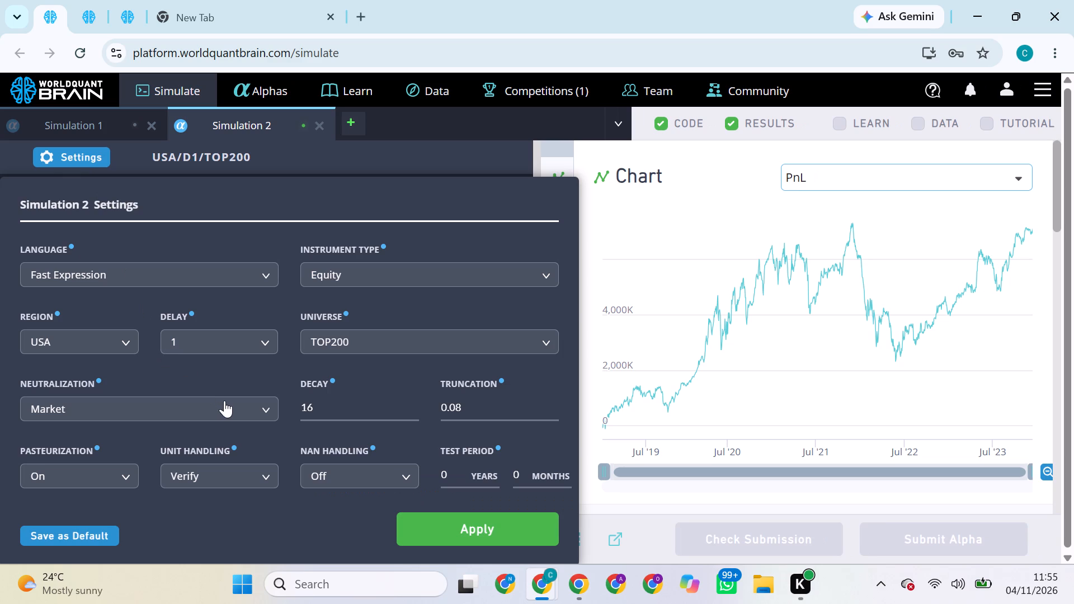
left_click_drag(227, 478, 462, 538)
left_click(462, 538)
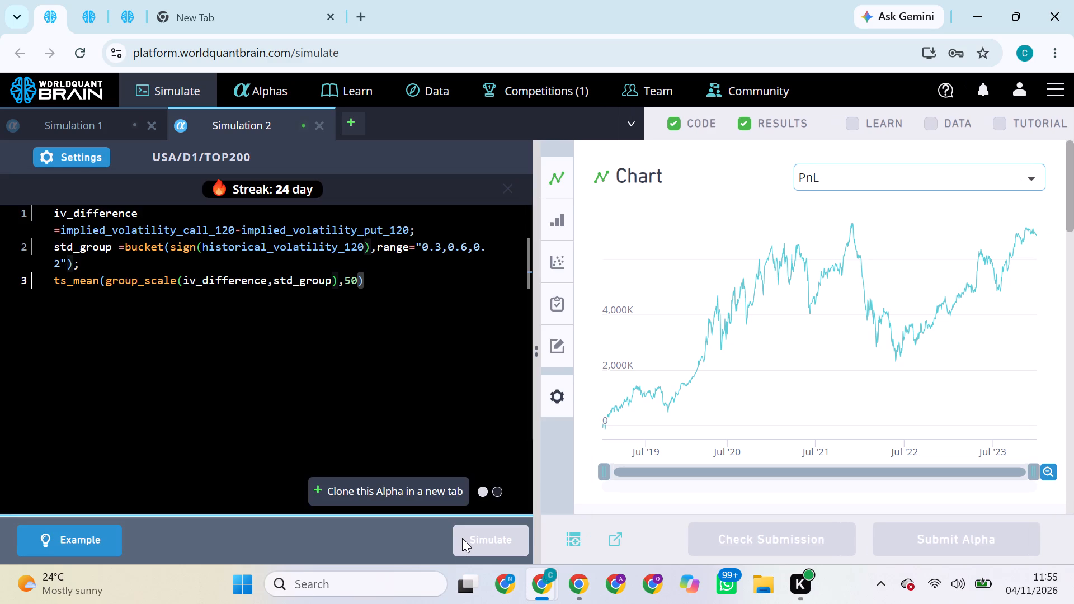
left_click(77, 159)
left_click(158, 419)
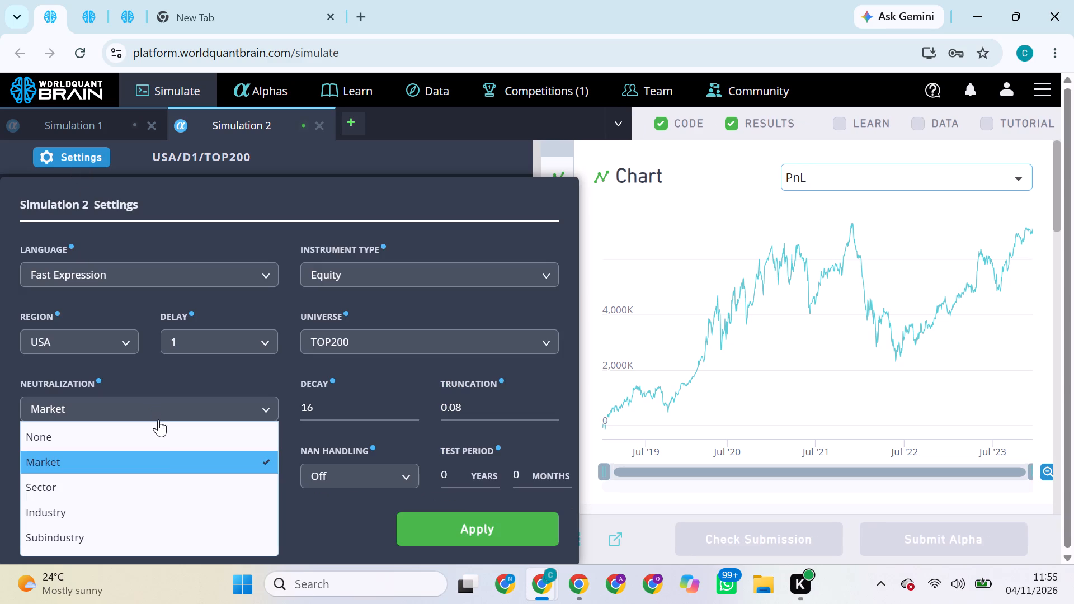
left_click(150, 489)
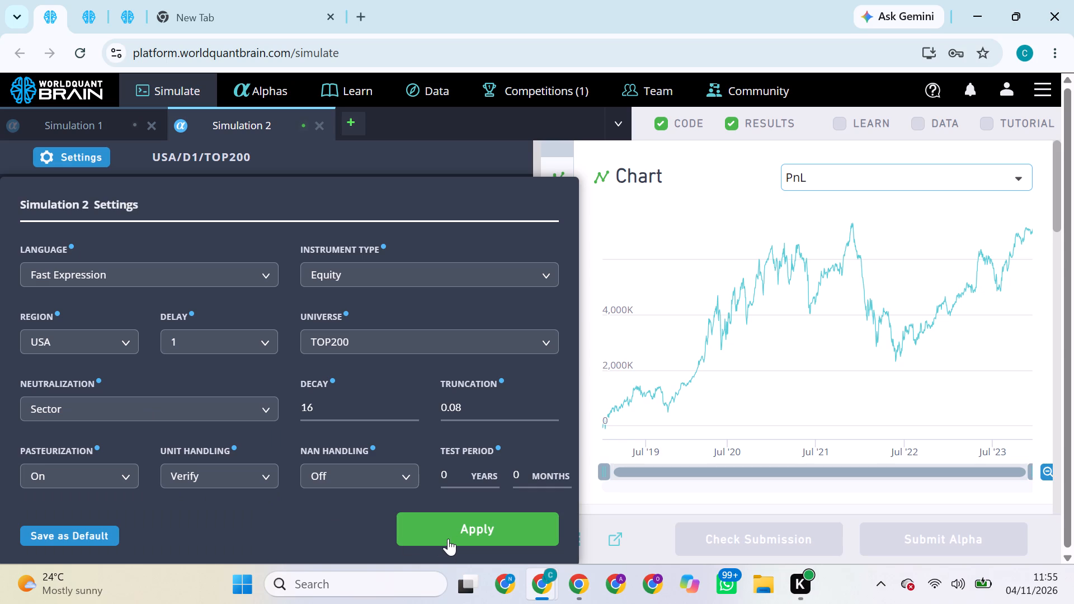
left_click(450, 535)
left_click(479, 546)
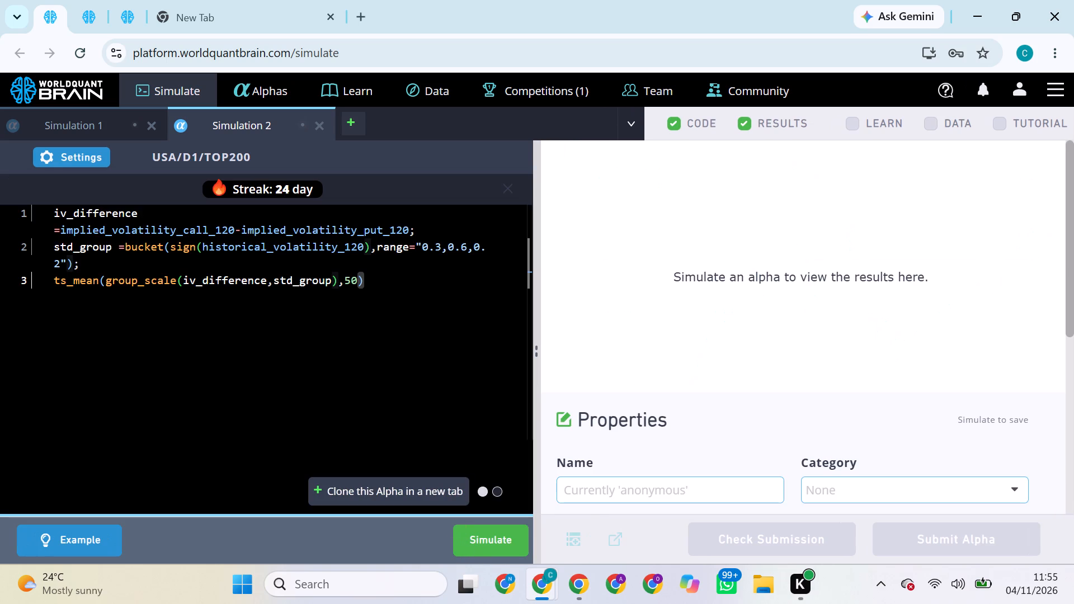
On the page with the USA/D1/TOP3000 alpha, reveal the test period results and try to submit the alpha.
left_click(81, 0)
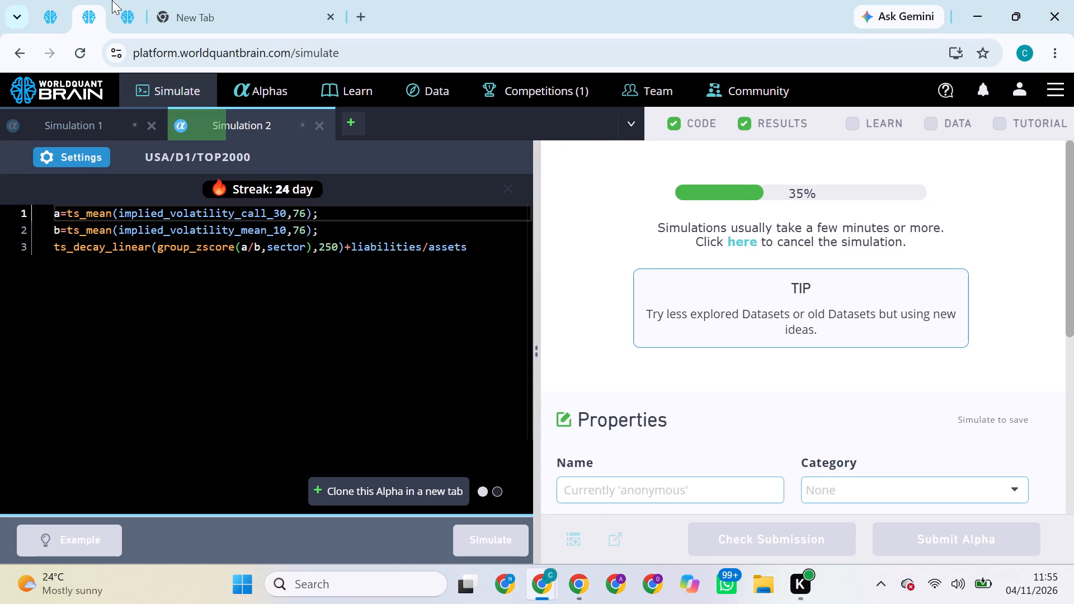
left_click(132, 0)
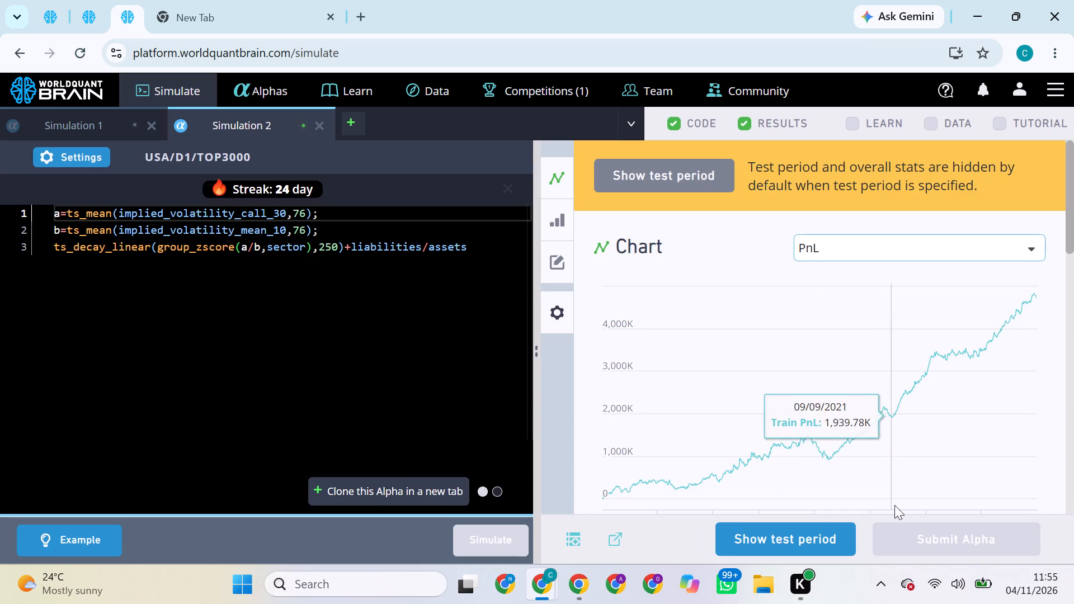
left_click(827, 546)
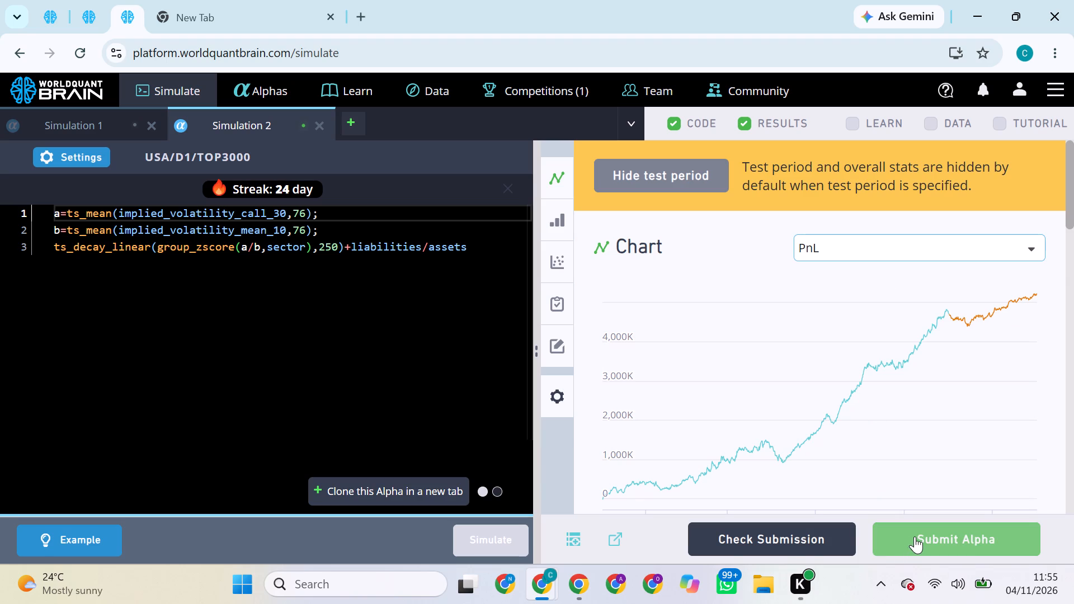
left_click(915, 536)
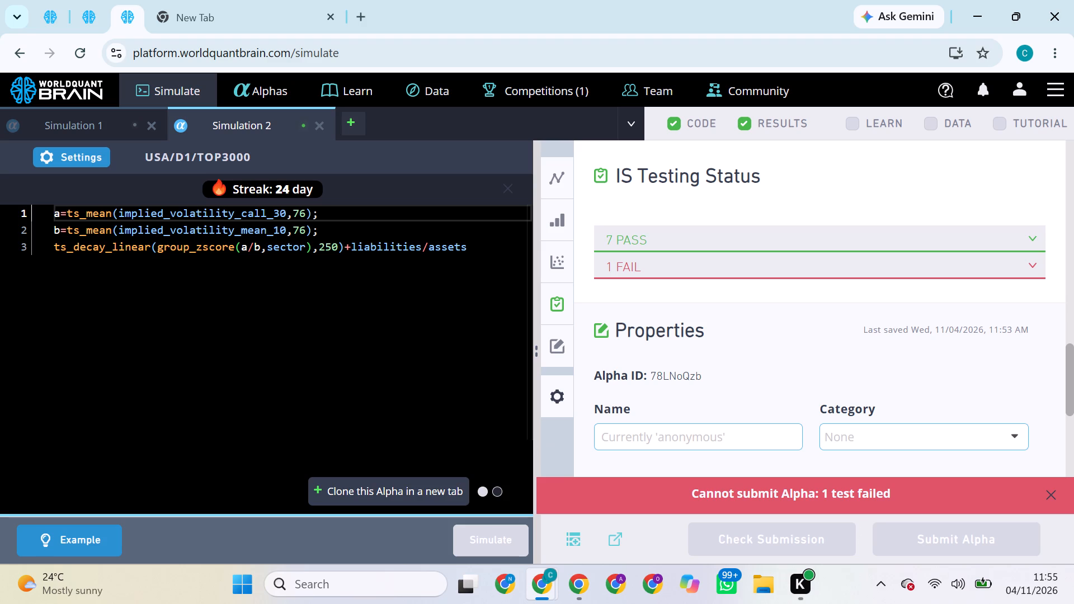
Set the TOP3000 alpha's neutralization to Market and decay to 23, apply the settings and run the simulation.
left_click(71, 148)
left_click(264, 408)
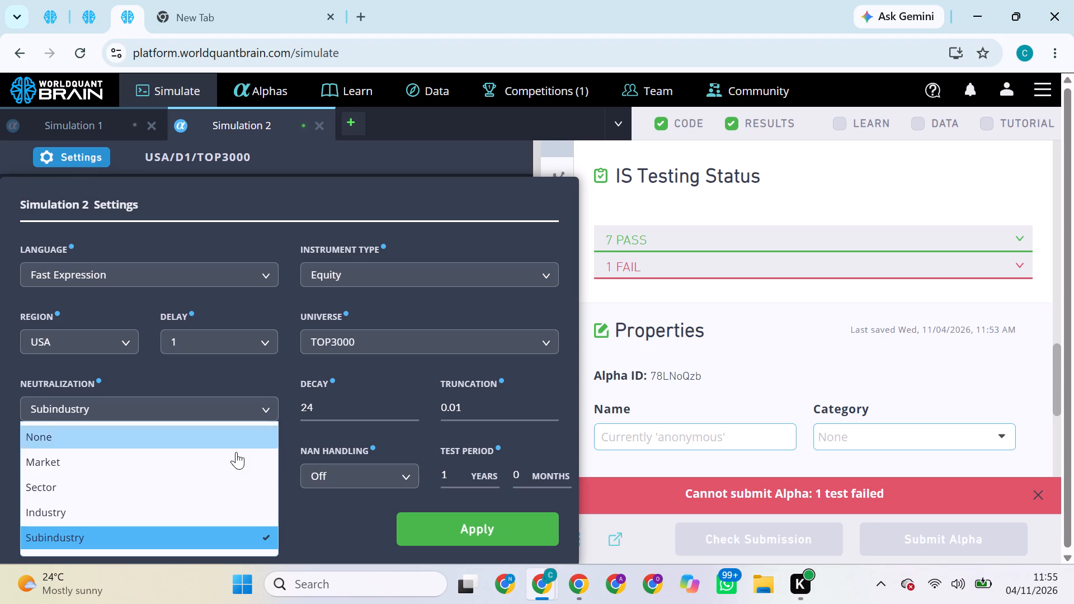
left_click(187, 454)
left_click(312, 410)
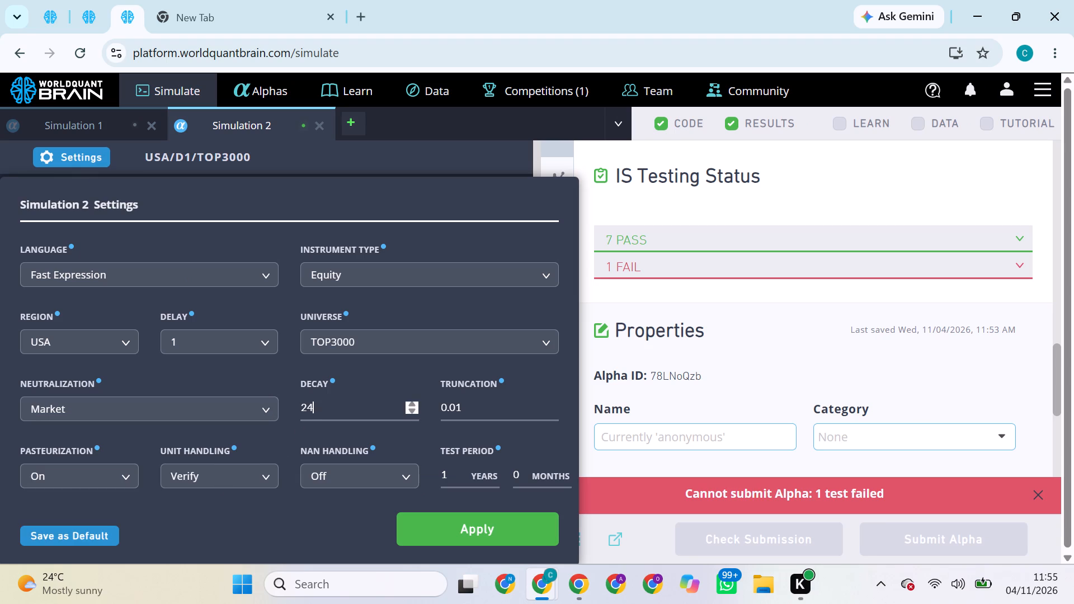
key("BackSpace")
key("3")
left_click(519, 542)
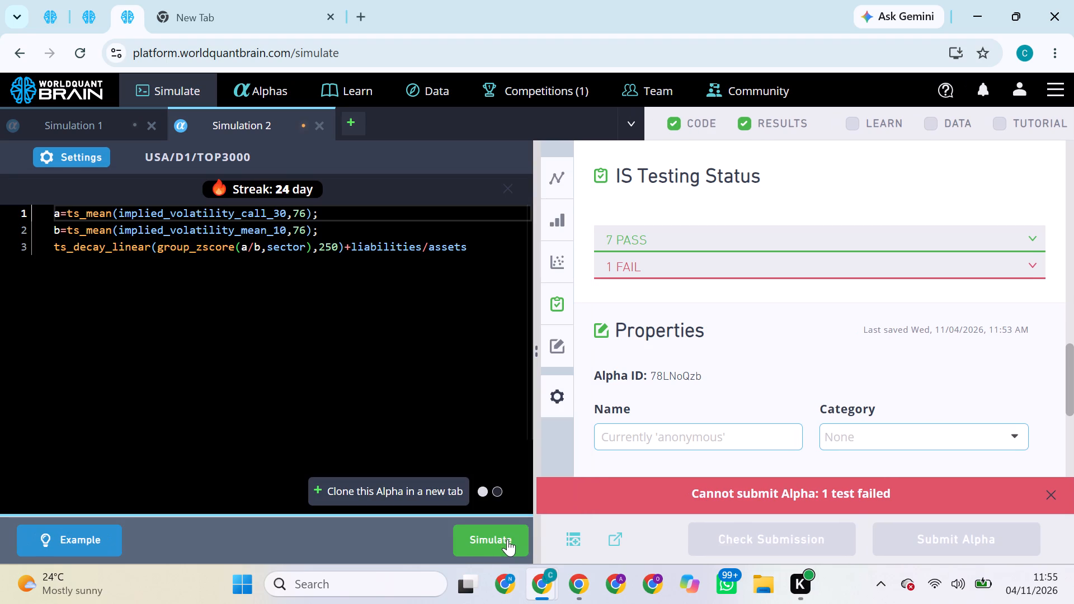
left_click(507, 539)
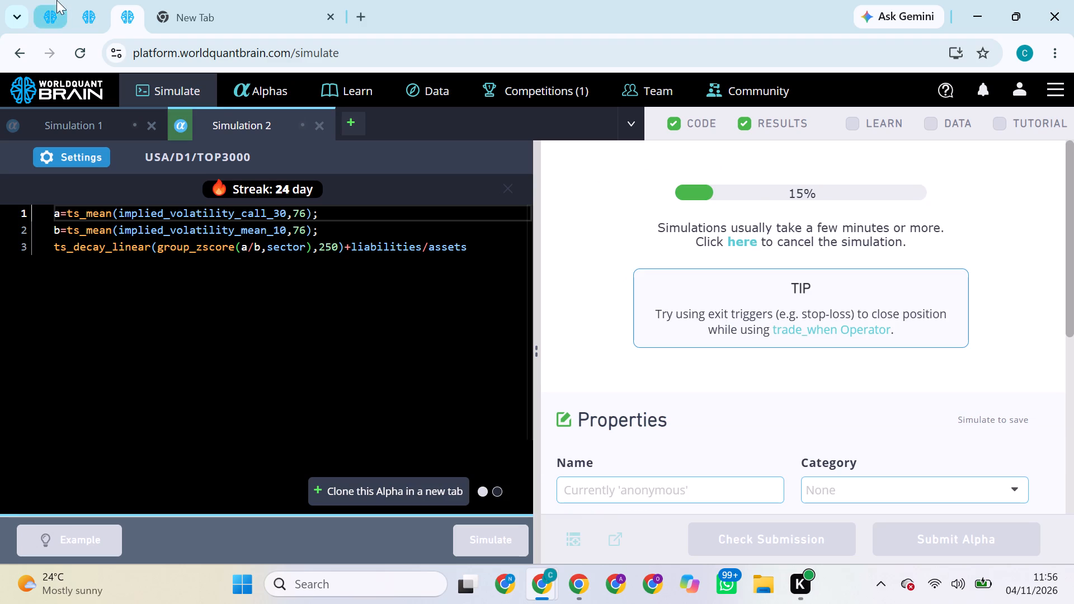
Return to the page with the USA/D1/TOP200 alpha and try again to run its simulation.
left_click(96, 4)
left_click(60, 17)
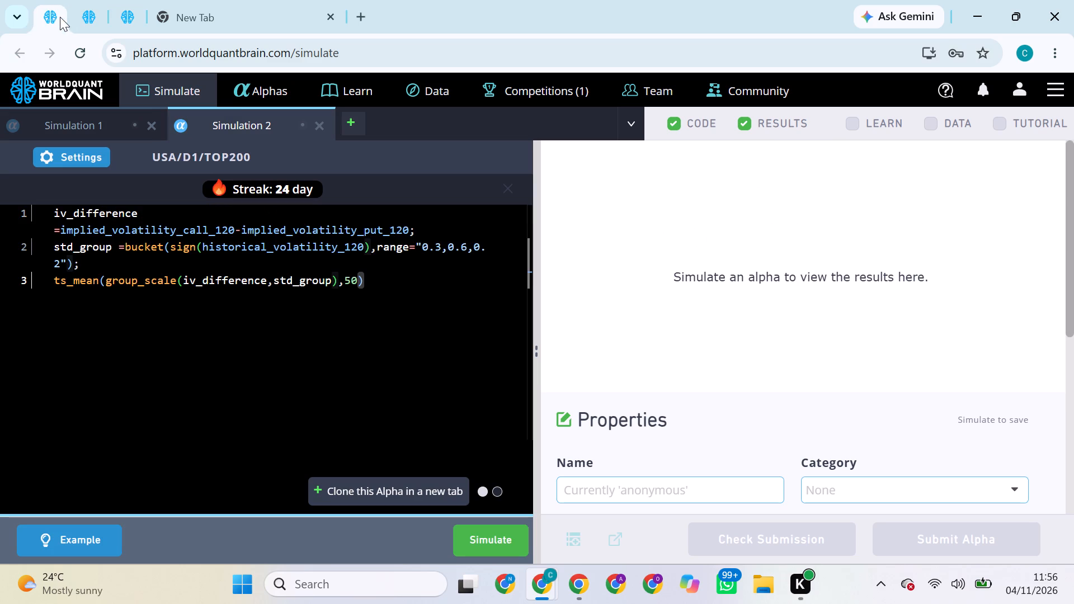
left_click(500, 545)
Check the simulation progress on the page with the USA/D1/TOP3000 alpha.
left_click(141, 16)
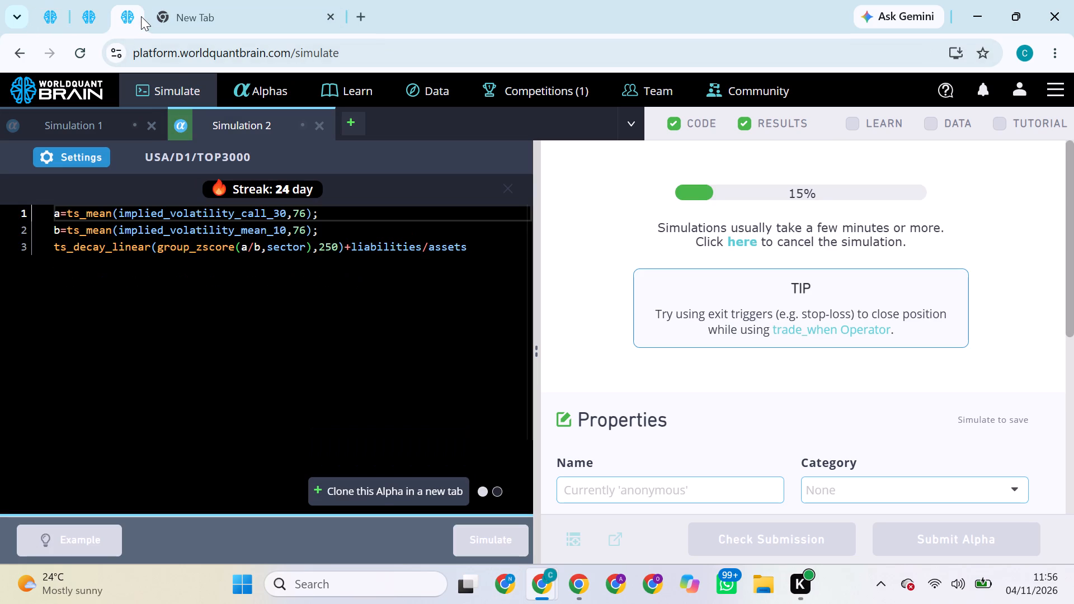
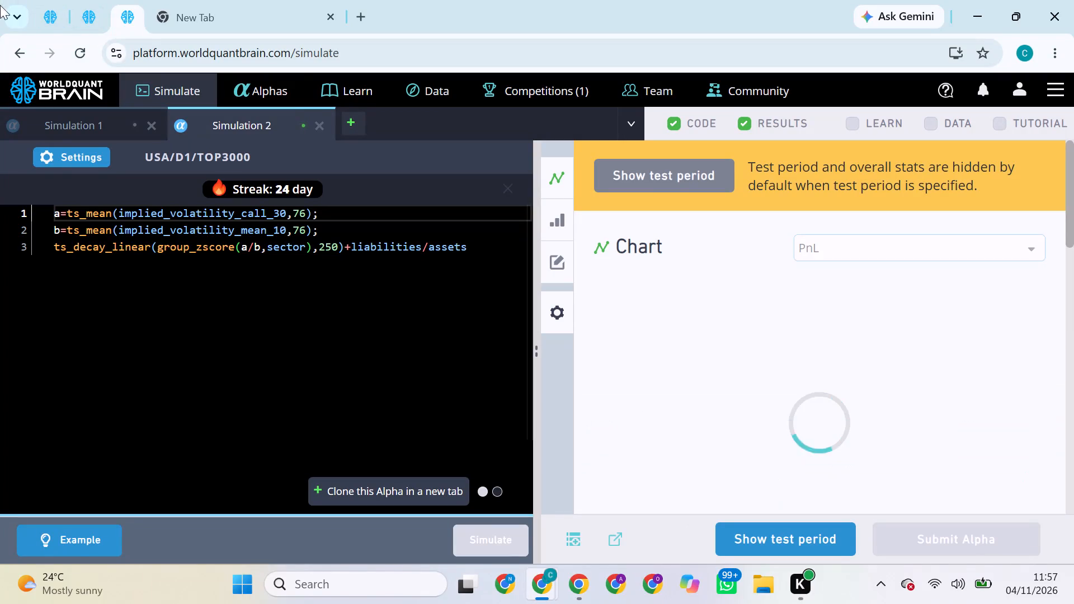
Reveal the test period results of the USA/D1/TOP3000 alpha and try to submit it.
left_click(817, 548)
left_click(954, 536)
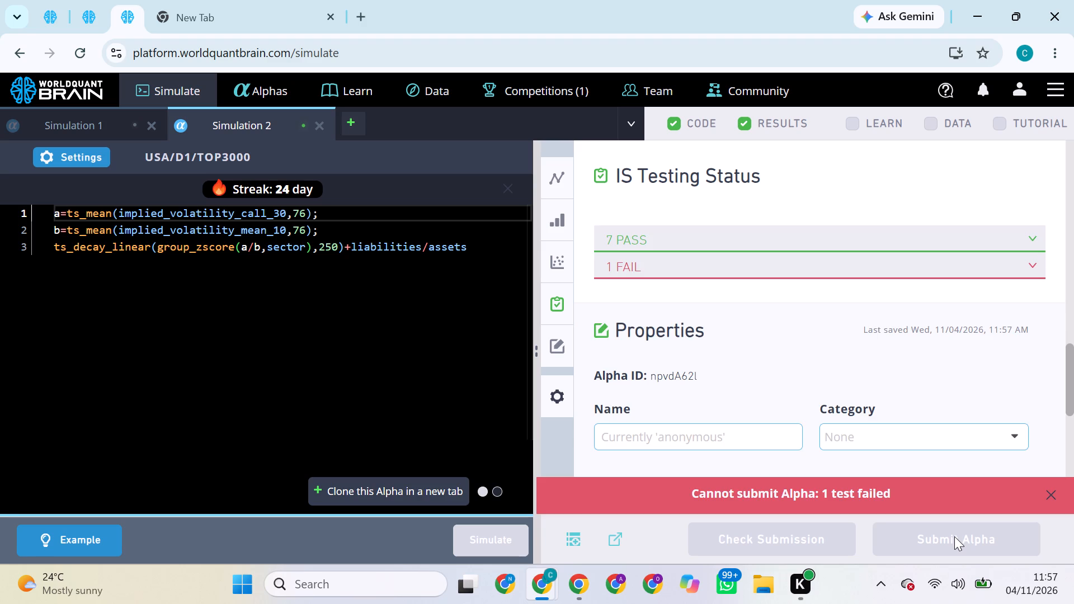
Set the TOP3000 alpha's neutralization to Sector, apply the settings and run the simulation.
left_click(63, 157)
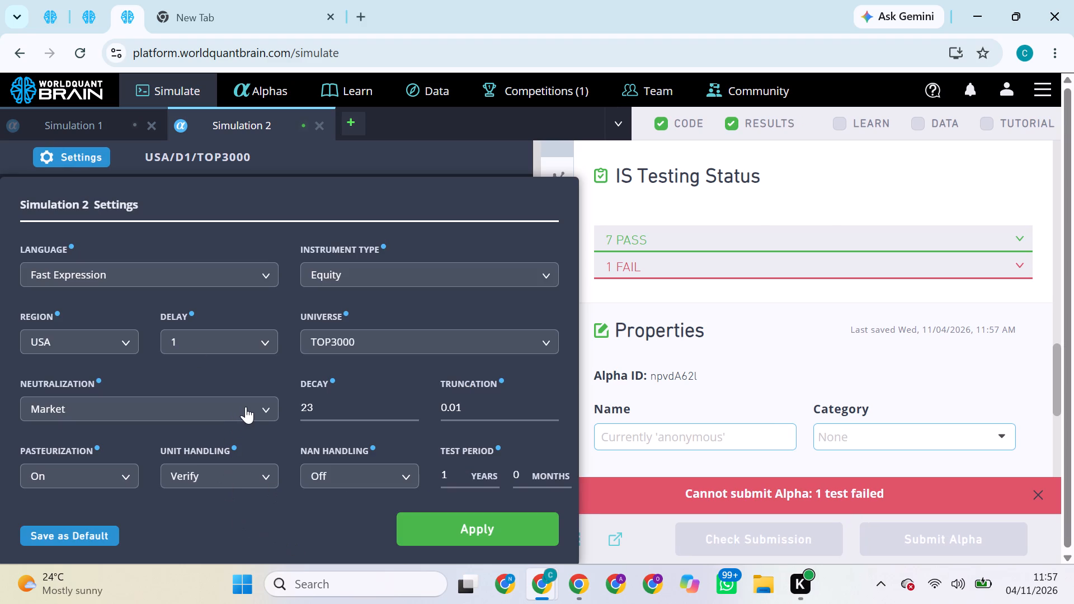
left_click(246, 407)
left_click(143, 487)
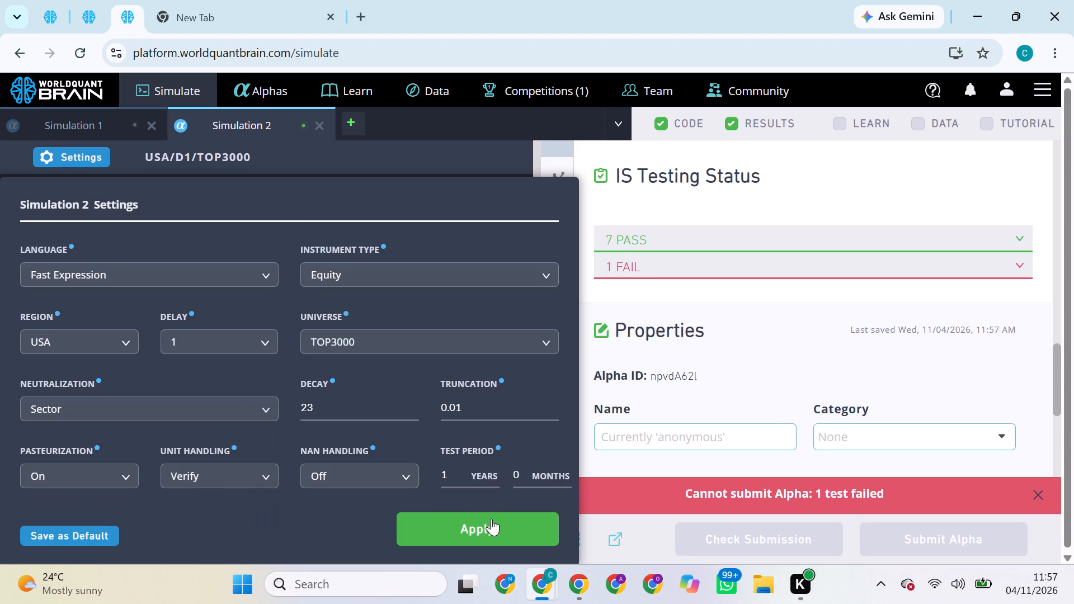
left_click(491, 518)
left_click(502, 532)
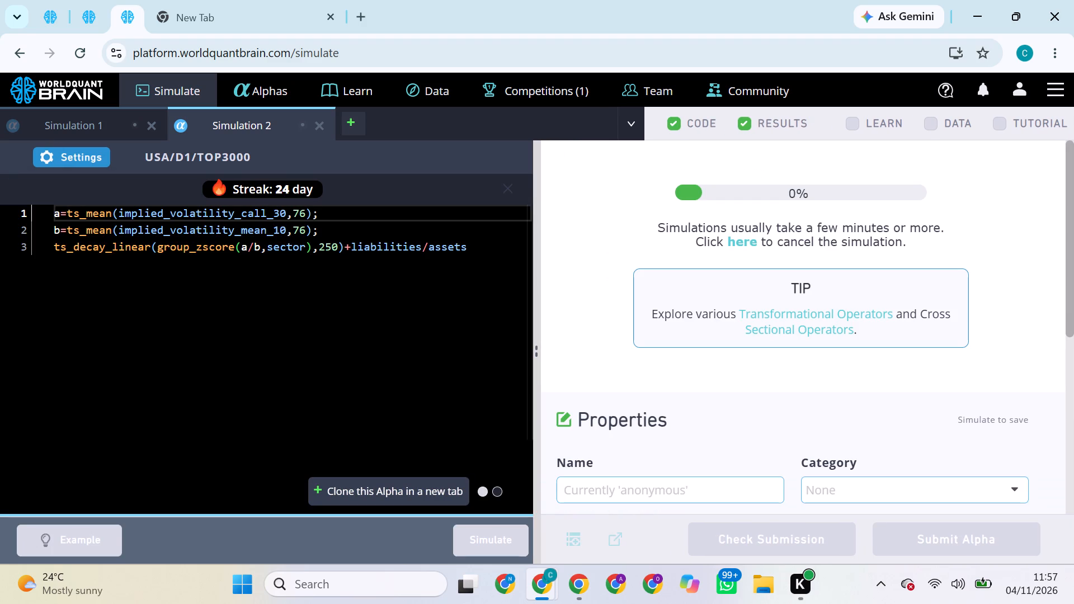
Check the pages with the TOP200 and TOP2000 alphas, ending on the TOP200 page in a maximized window.
left_click(46, 21)
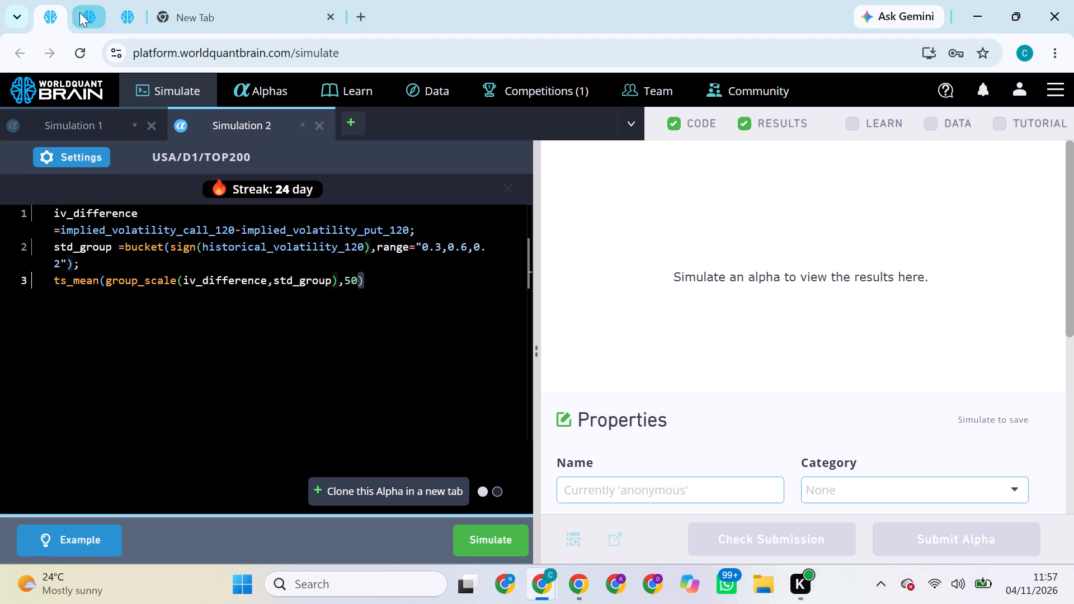
left_click(79, 12)
left_click_drag(30, 8, 43, 9)
left_click_drag(43, 9, 37, 8)
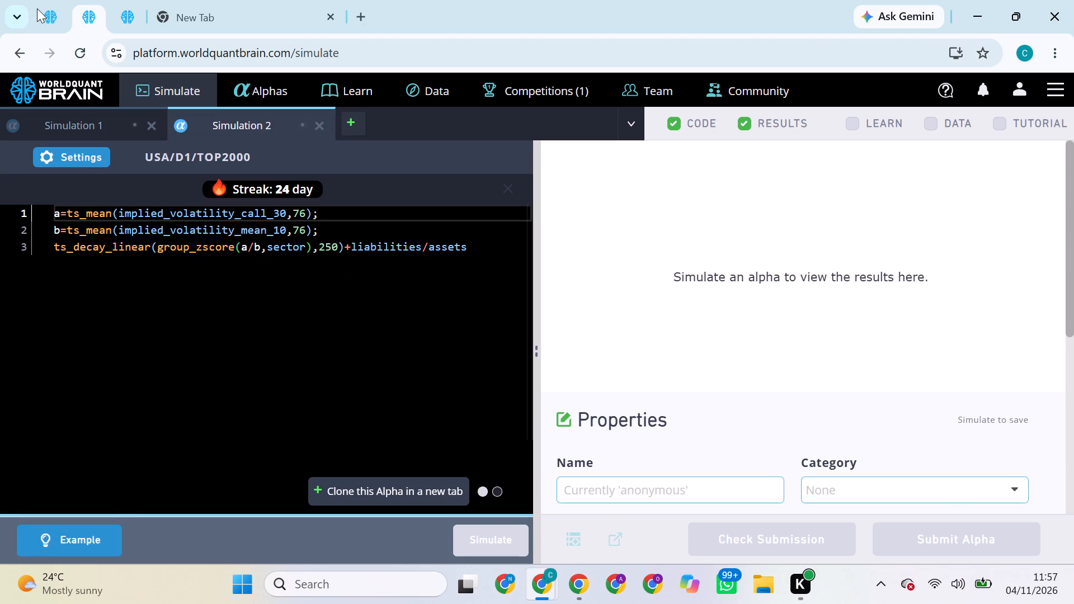
left_click_drag(37, 8, 65, 19)
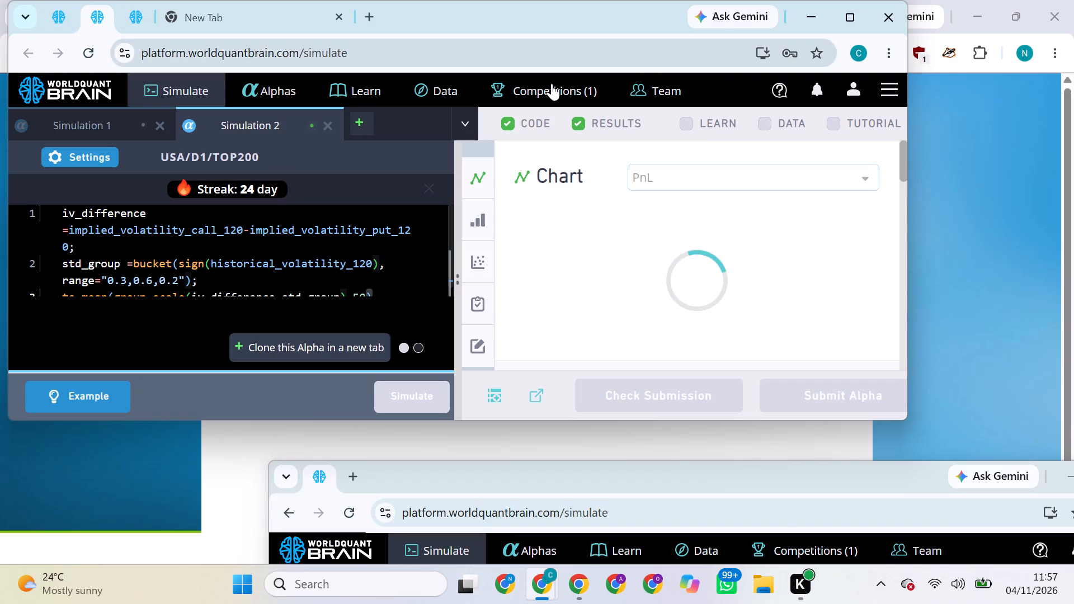
left_click(848, 18)
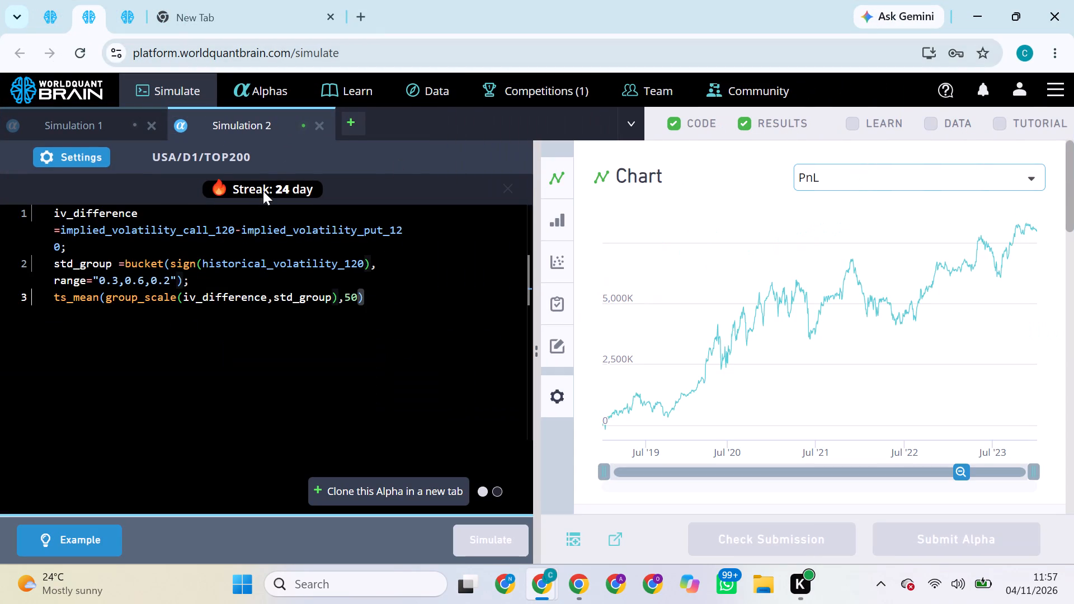
Set the USA/D1/TOP200 alpha's neutralization to Industry, apply the settings and try to run the simulation.
left_click(81, 154)
left_click(193, 407)
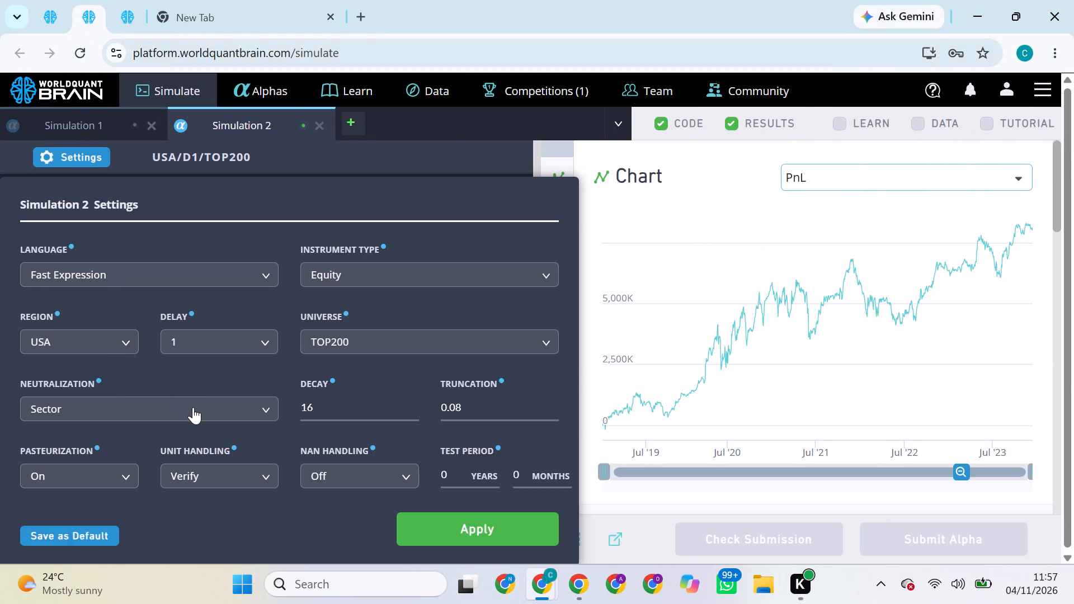
left_click(123, 507)
left_click(436, 518)
left_click(475, 532)
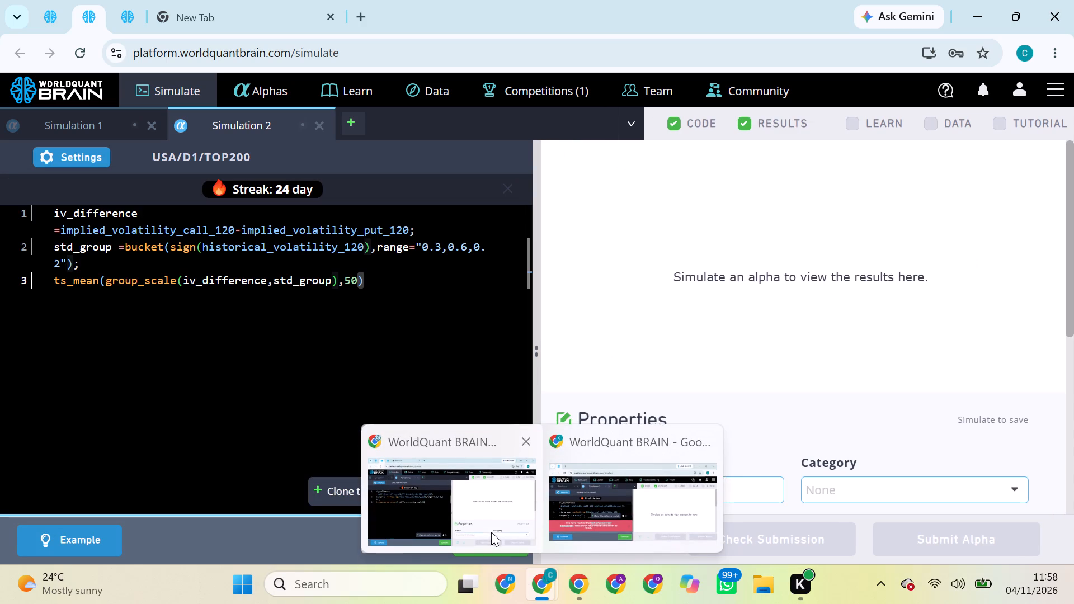
left_click(338, 405)
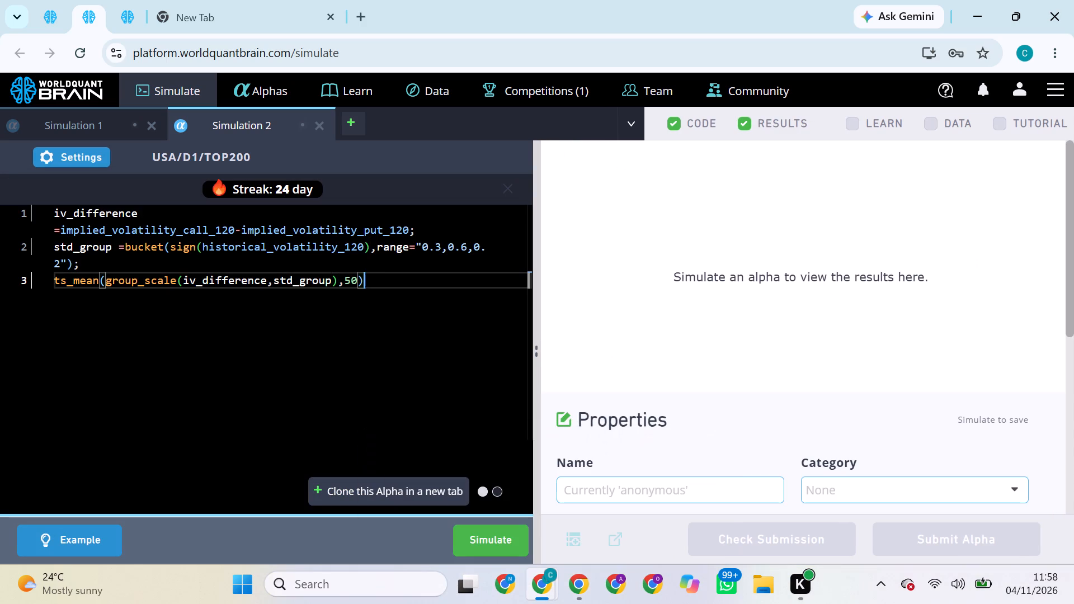
left_click(478, 541)
On the page with the USA/D1/TOP2000 alpha, reveal the test period results and try to submit the alpha.
left_click(43, 8)
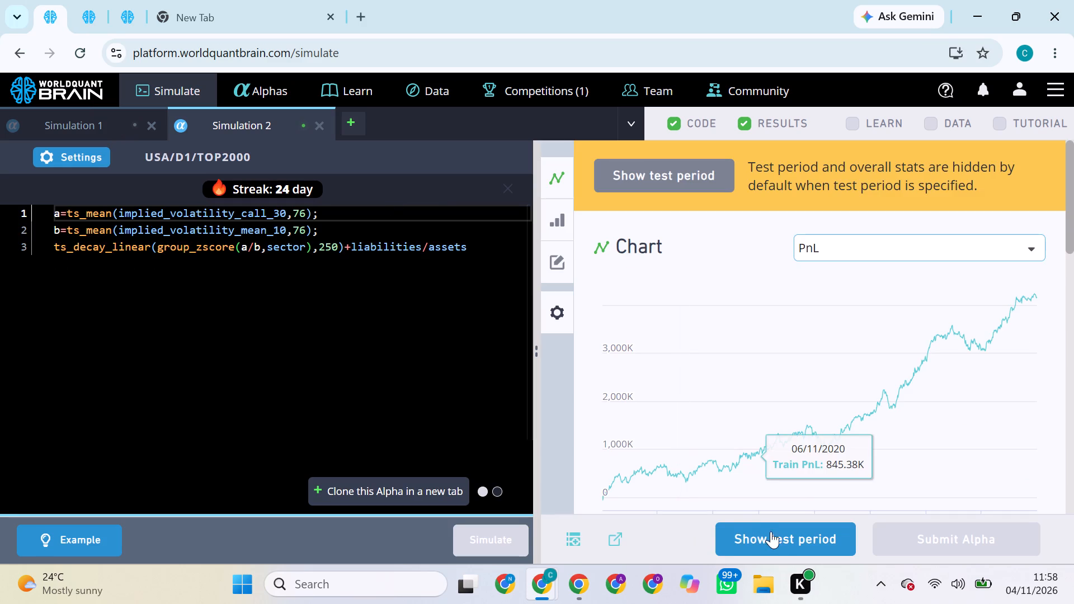
left_click(778, 536)
left_click(904, 540)
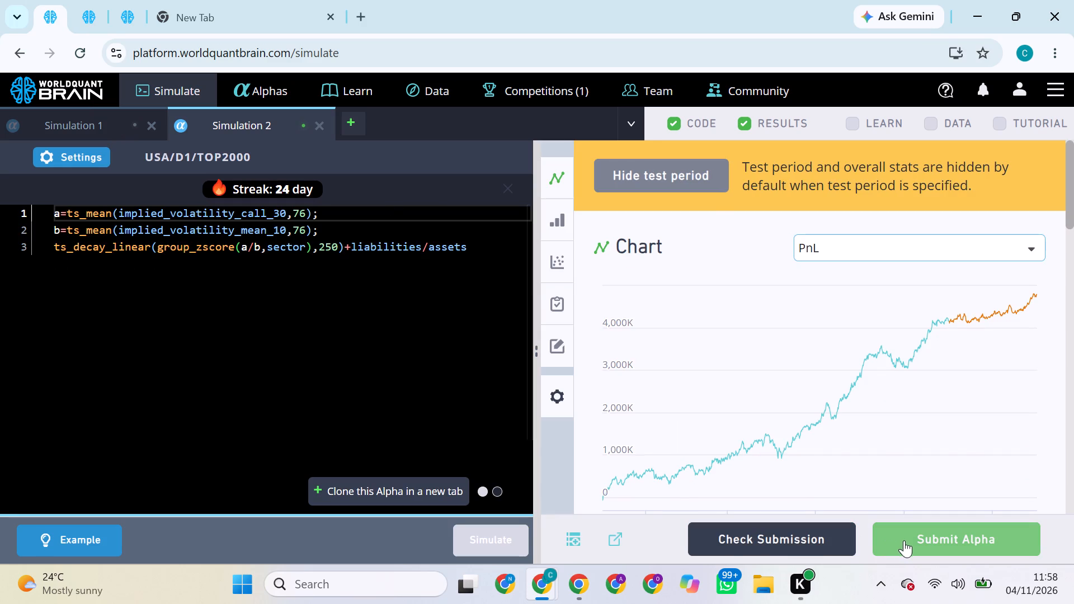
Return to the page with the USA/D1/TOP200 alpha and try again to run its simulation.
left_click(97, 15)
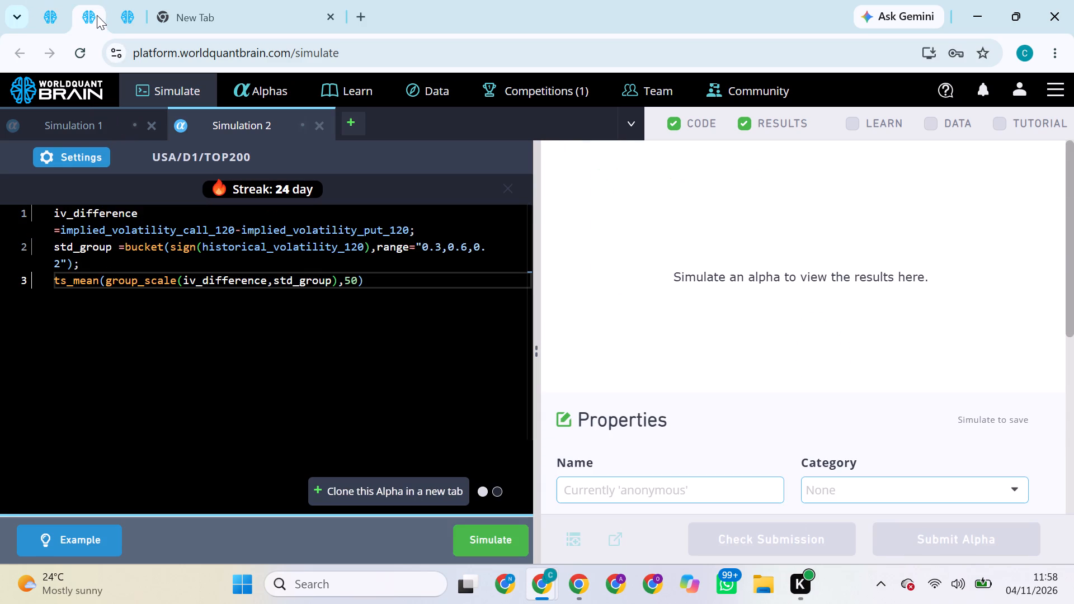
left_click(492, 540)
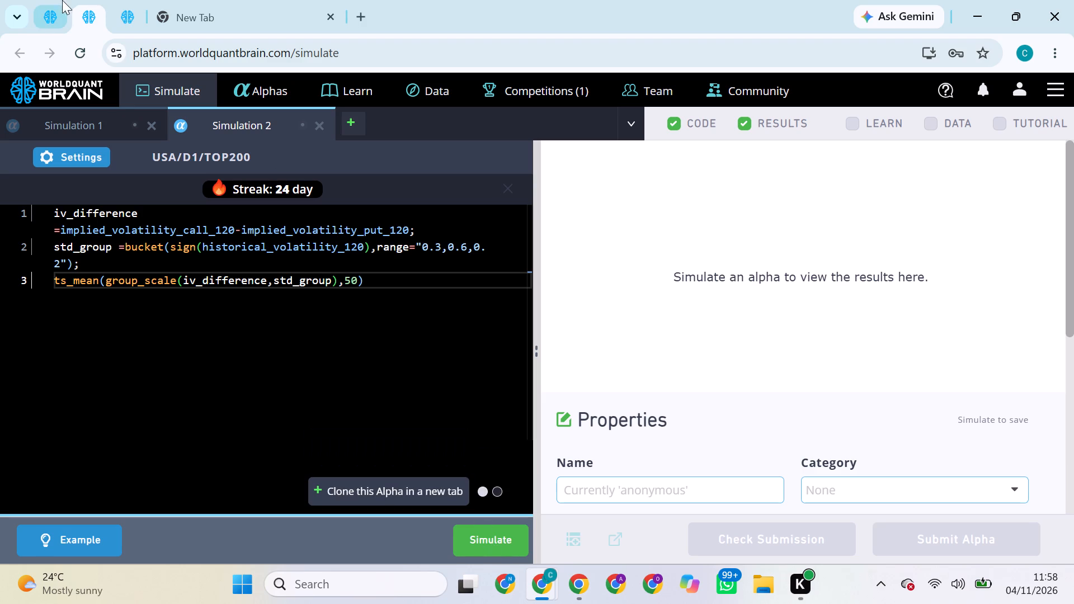
Check the simulation progress on the page with the USA/D1/TOP3000 alpha.
left_click(110, 25)
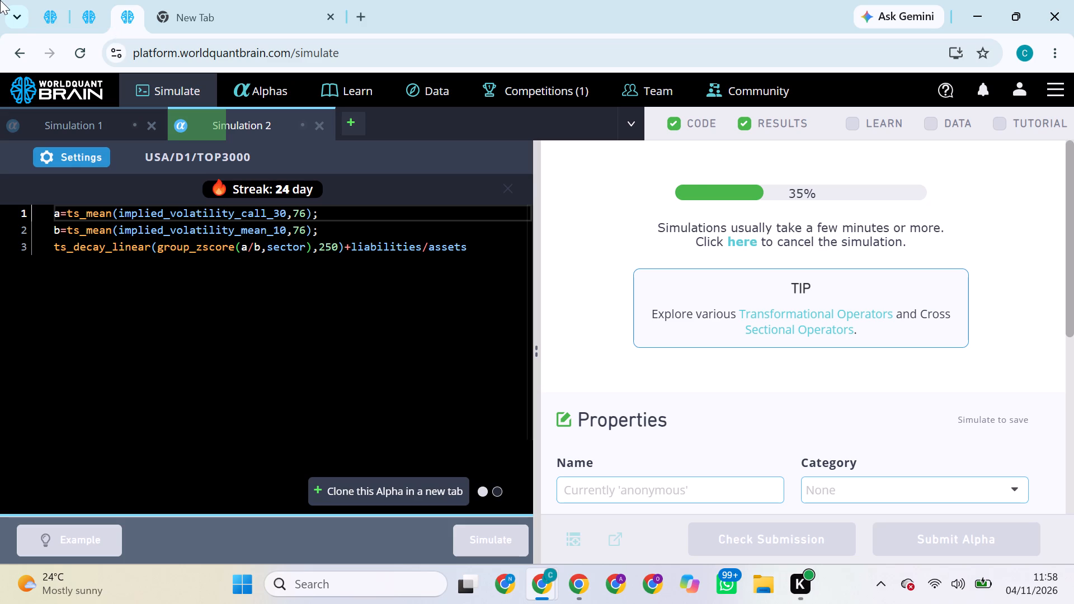
On the page with the USA/D1/TOP2000 alpha, set neutralization to Industry, apply the settings and run the simulation.
left_click(55, 27)
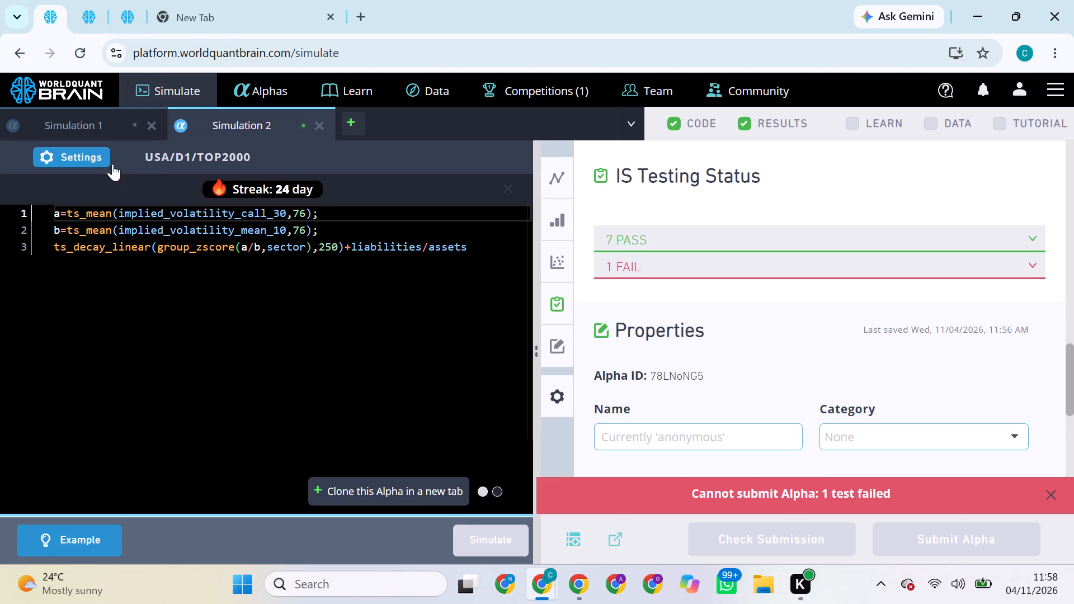
left_click(101, 159)
left_click(271, 407)
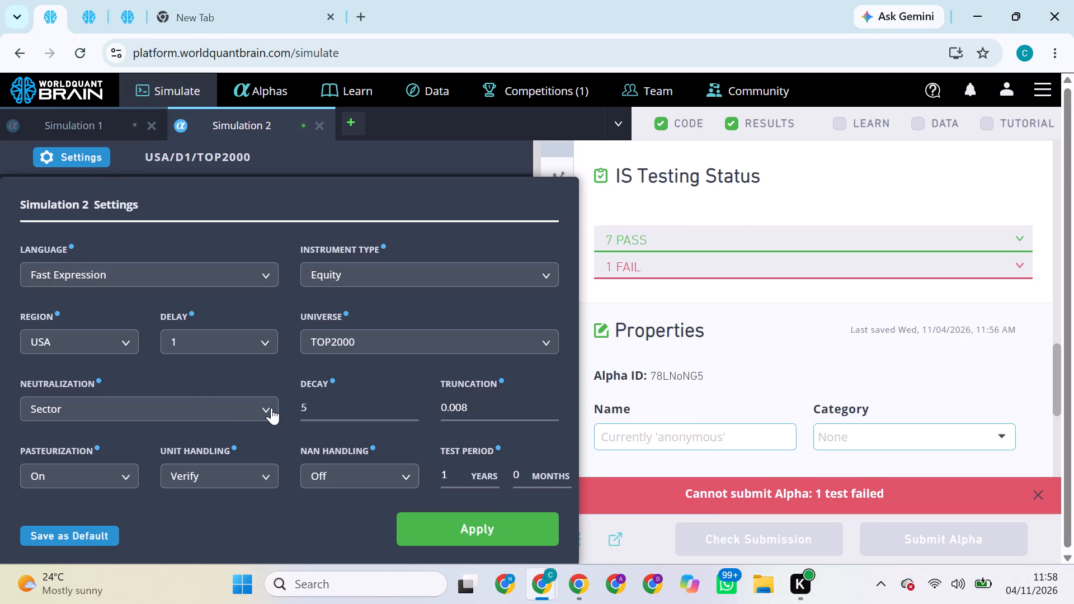
left_click_drag(219, 509, 292, 506)
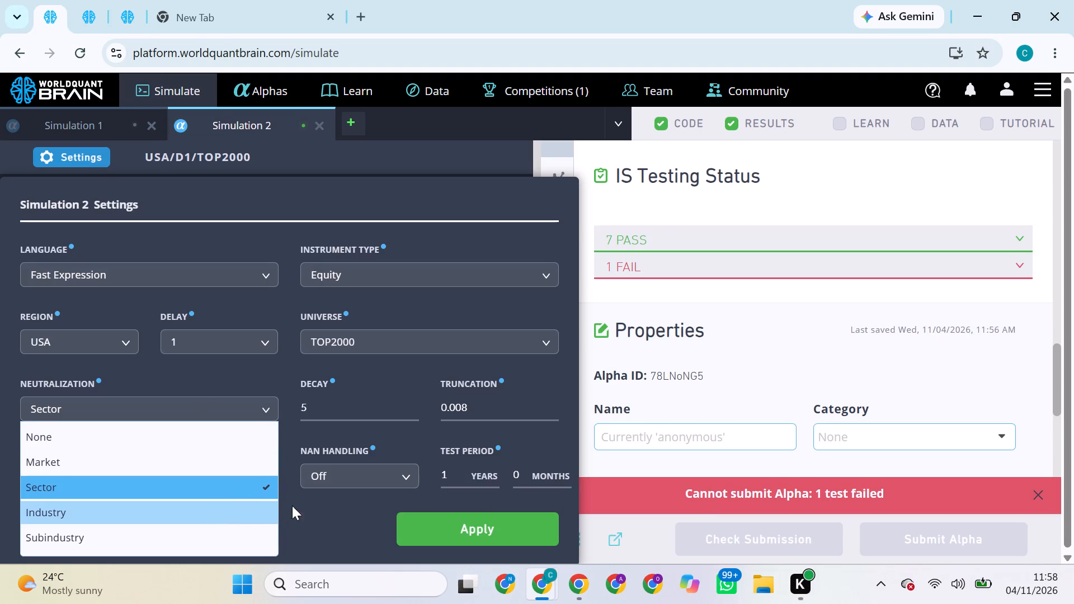
left_click_drag(292, 506, 164, 507)
left_click_drag(164, 507, 425, 498)
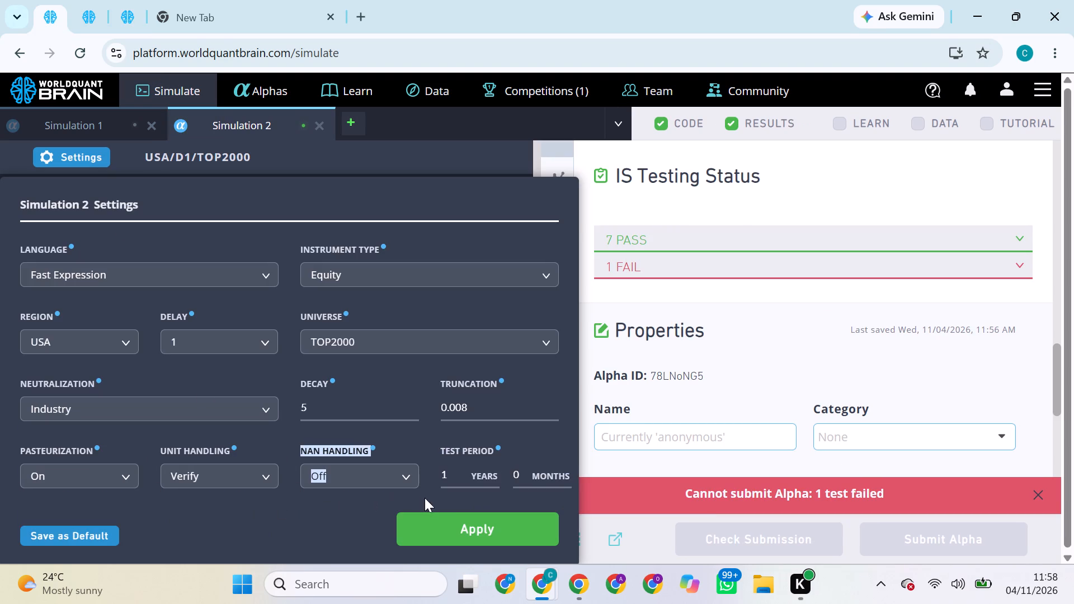
left_click_drag(425, 498, 438, 509)
left_click(438, 509)
left_click(448, 521)
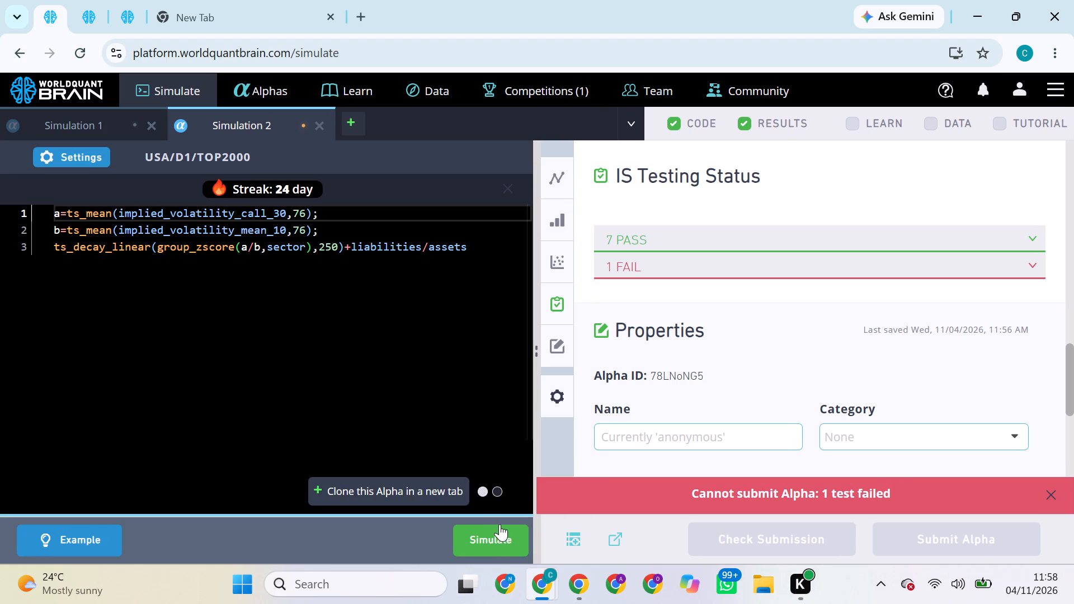
left_click(503, 540)
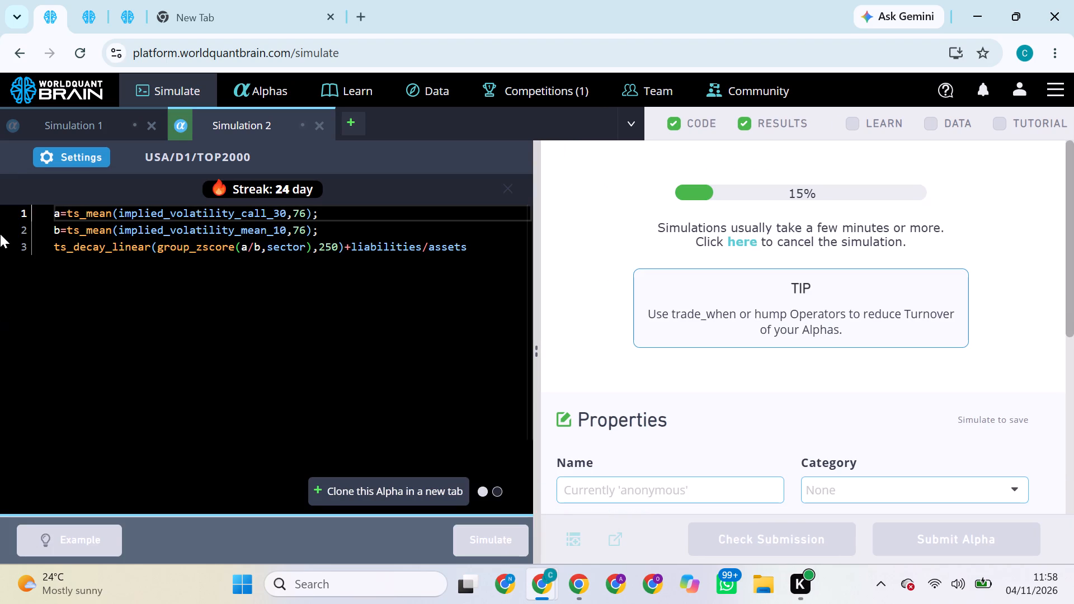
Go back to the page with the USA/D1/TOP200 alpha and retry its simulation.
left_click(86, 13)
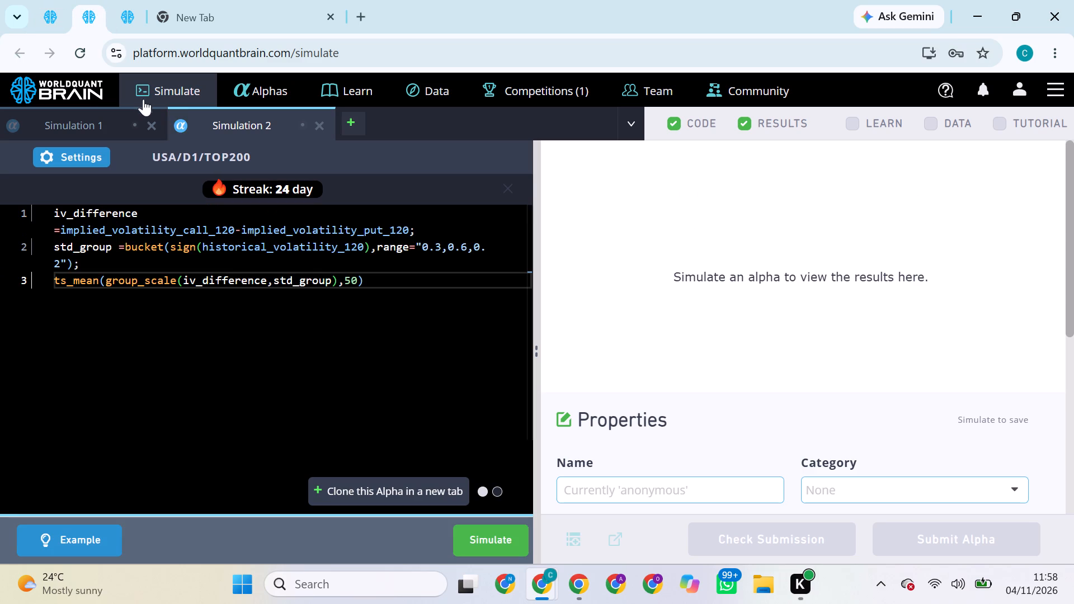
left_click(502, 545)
On the page with the USA/D1/TOP3000 alpha, reveal the test period results and submit the alpha for testing.
left_click(122, 4)
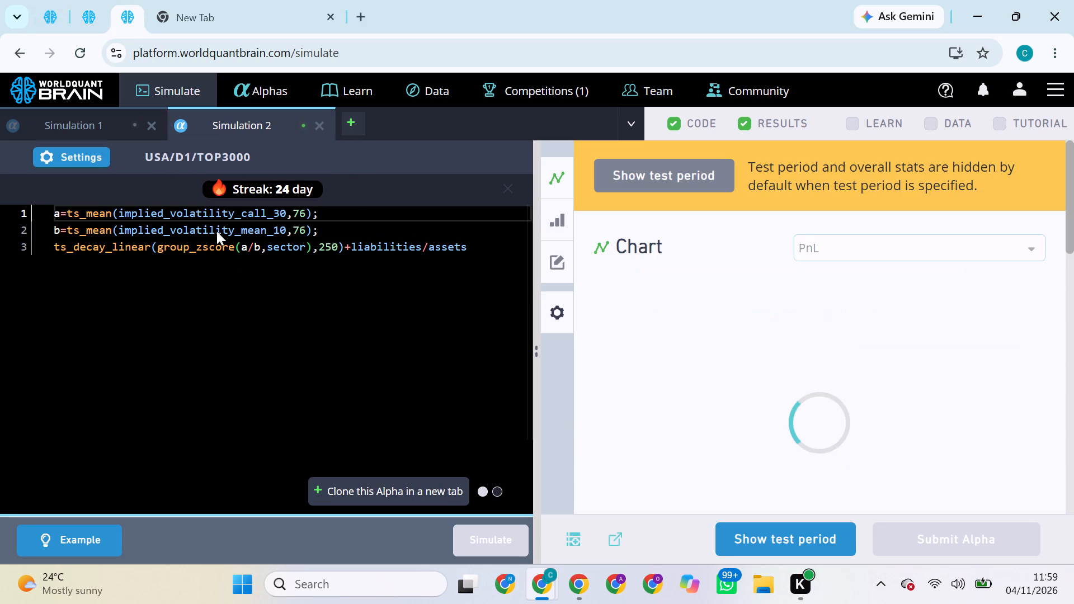
left_click(795, 528)
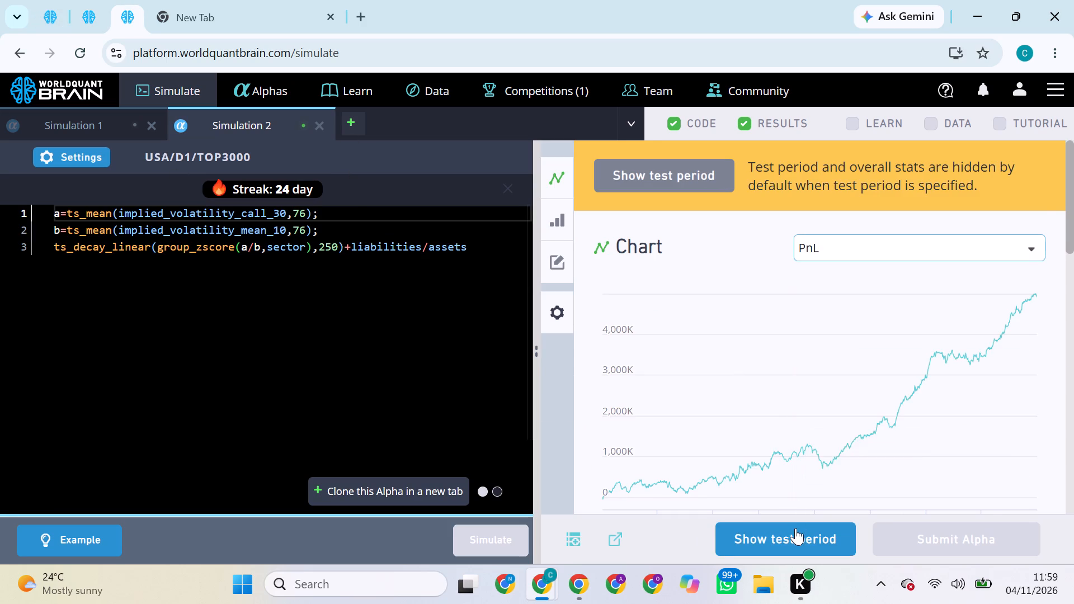
left_click(908, 533)
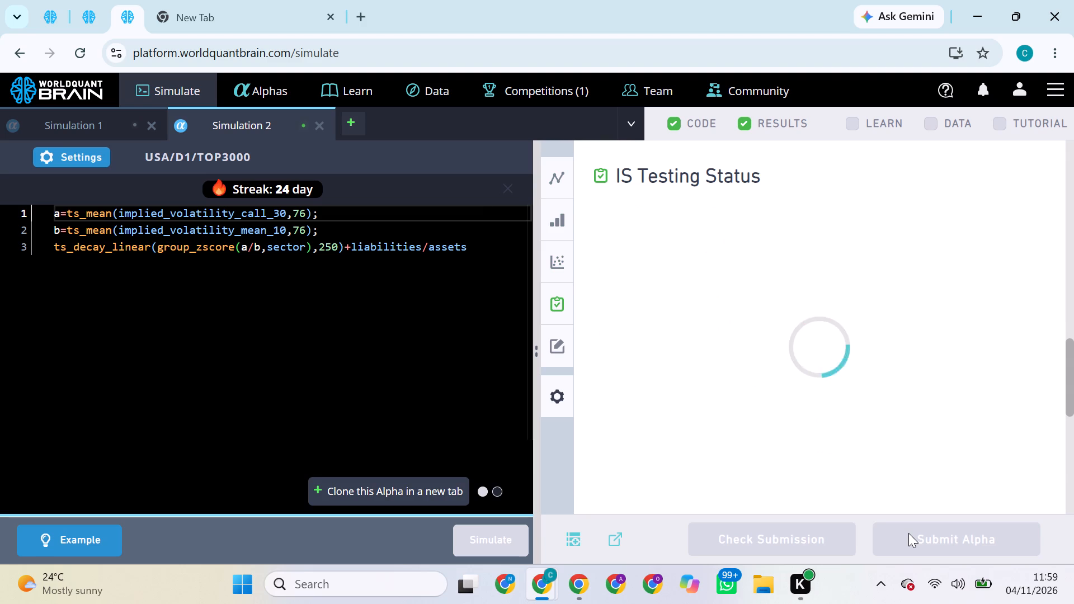
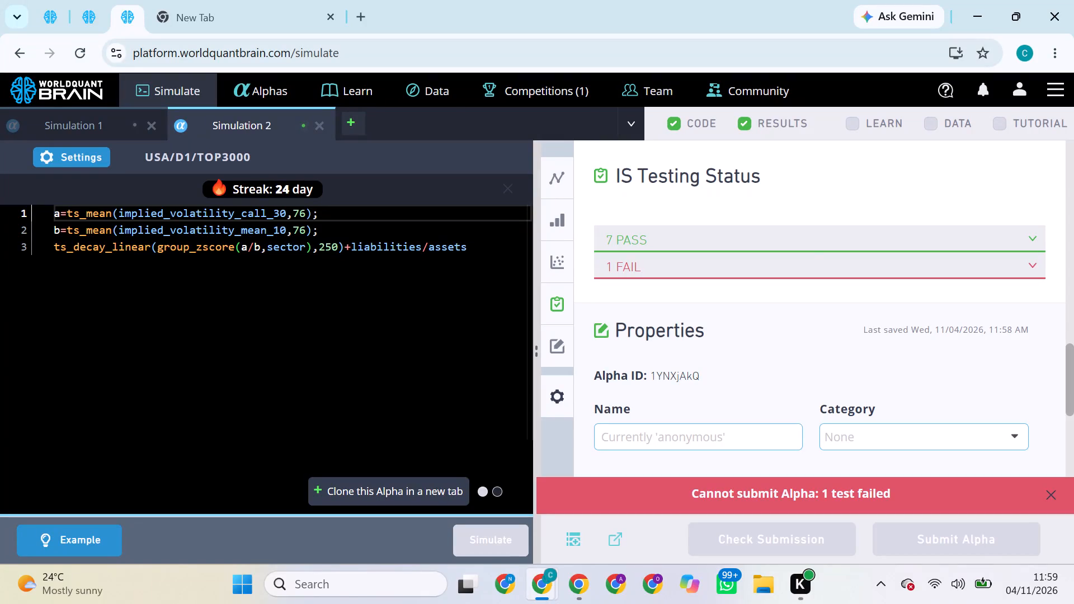
On the USA/D1/TOP3000 alpha, set neutralization to Industry, apply the settings and run the simulation.
left_click(62, 157)
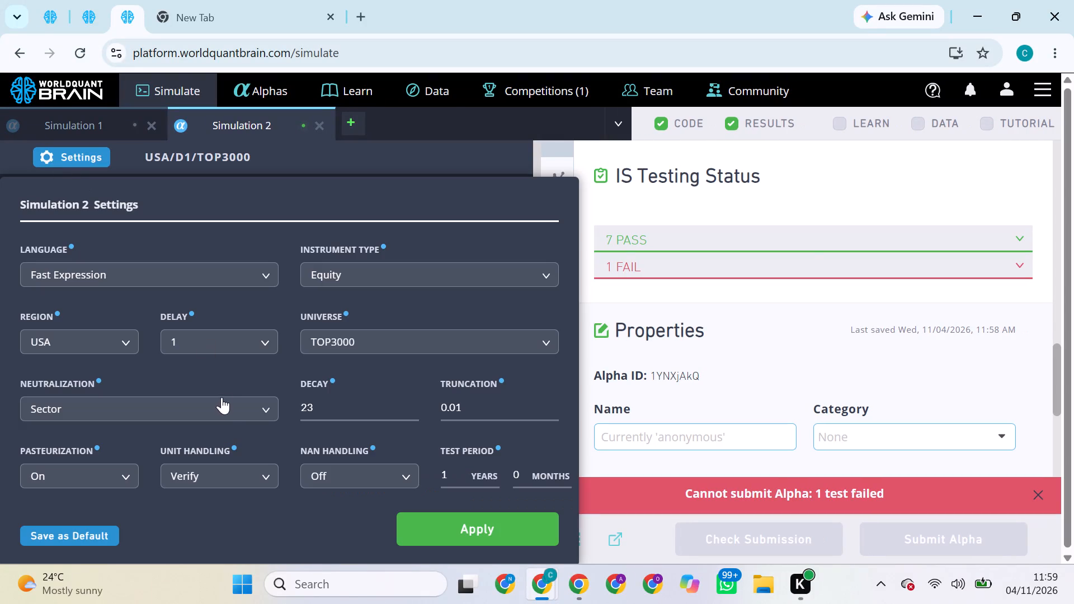
left_click(228, 404)
left_click(231, 518)
left_click(484, 522)
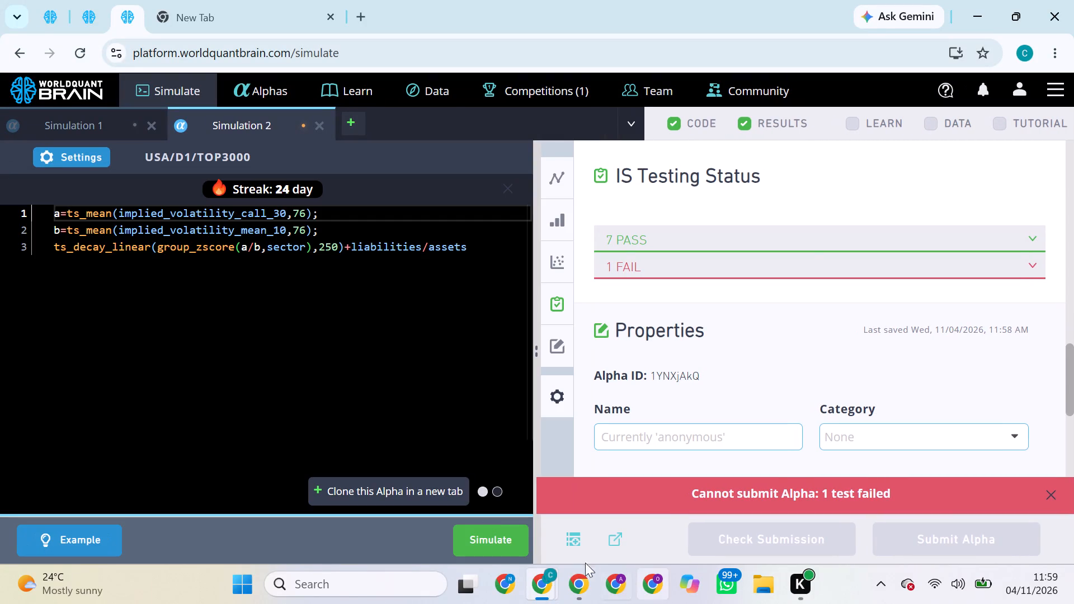
left_click(497, 541)
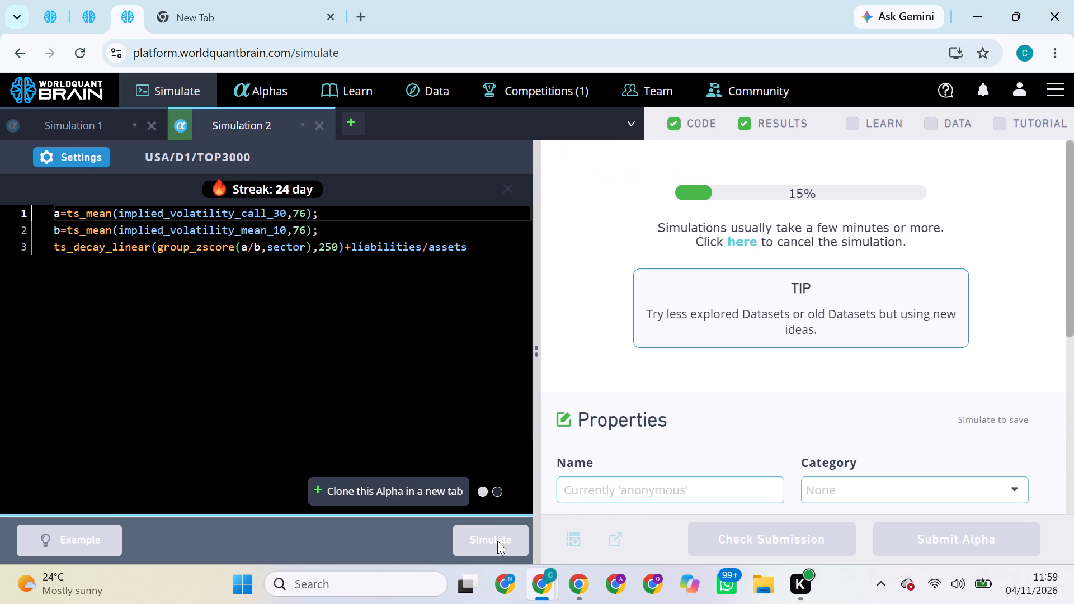
On the page with the USA/D1/TOP200 alpha, set neutralization to Subindustry, apply the settings and start the simulation.
left_click(44, 26)
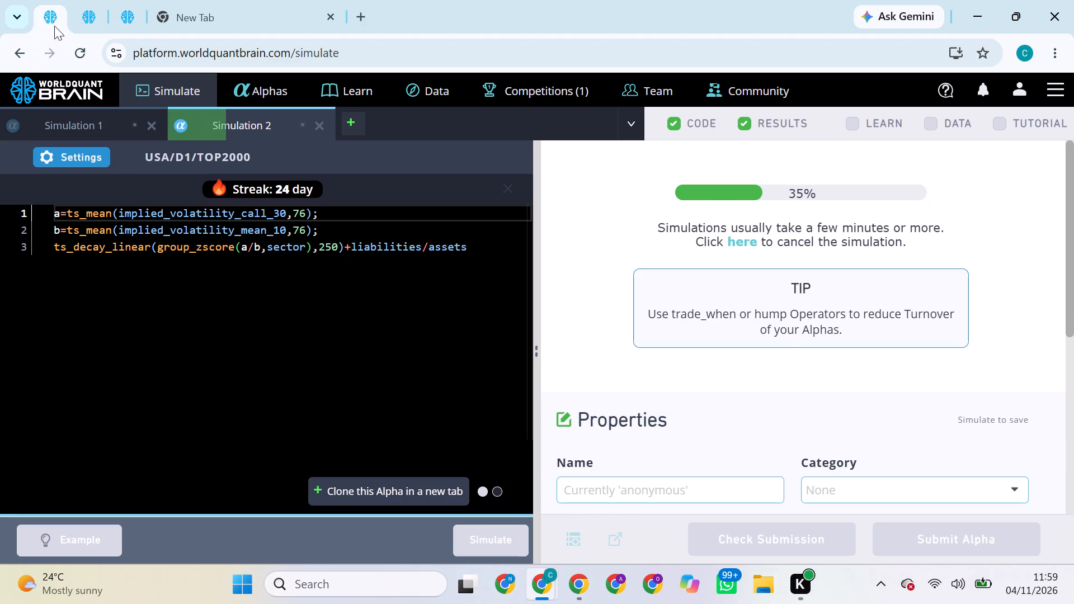
left_click(91, 12)
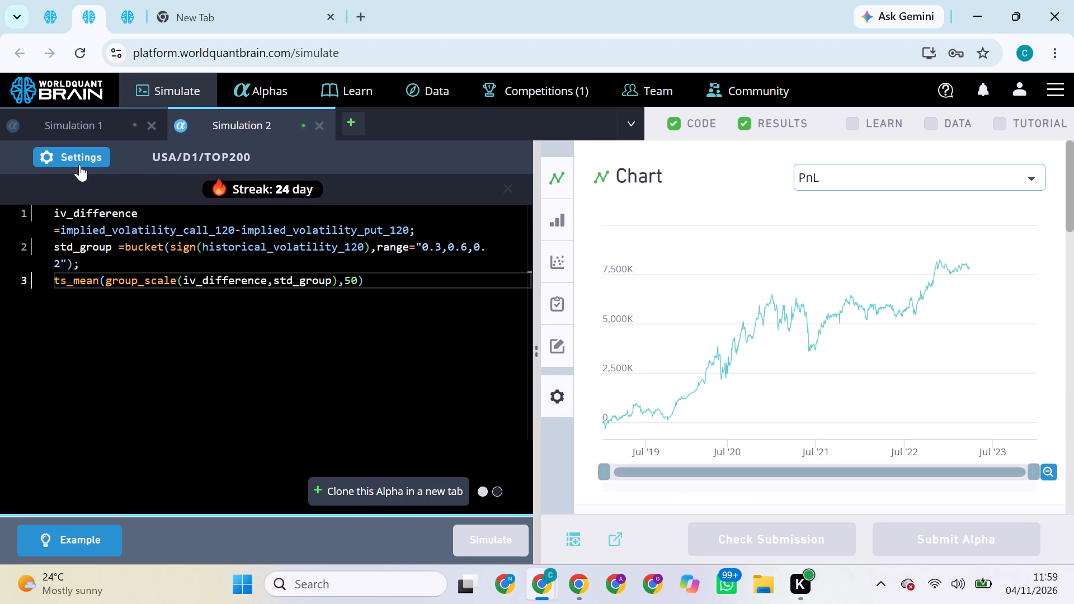
left_click(78, 152)
left_click(200, 410)
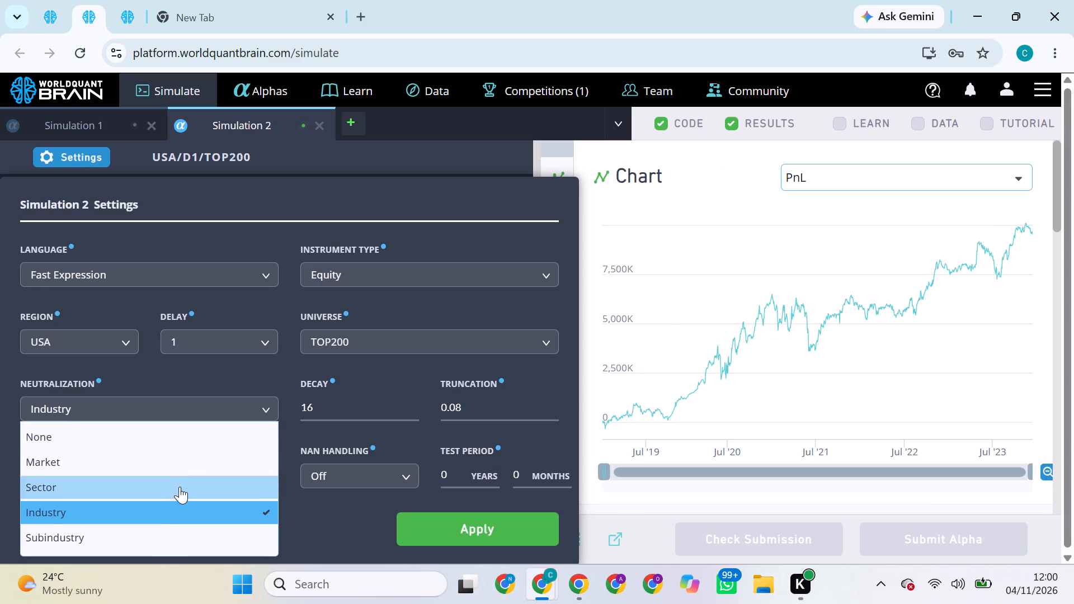
left_click(152, 546)
left_click(466, 526)
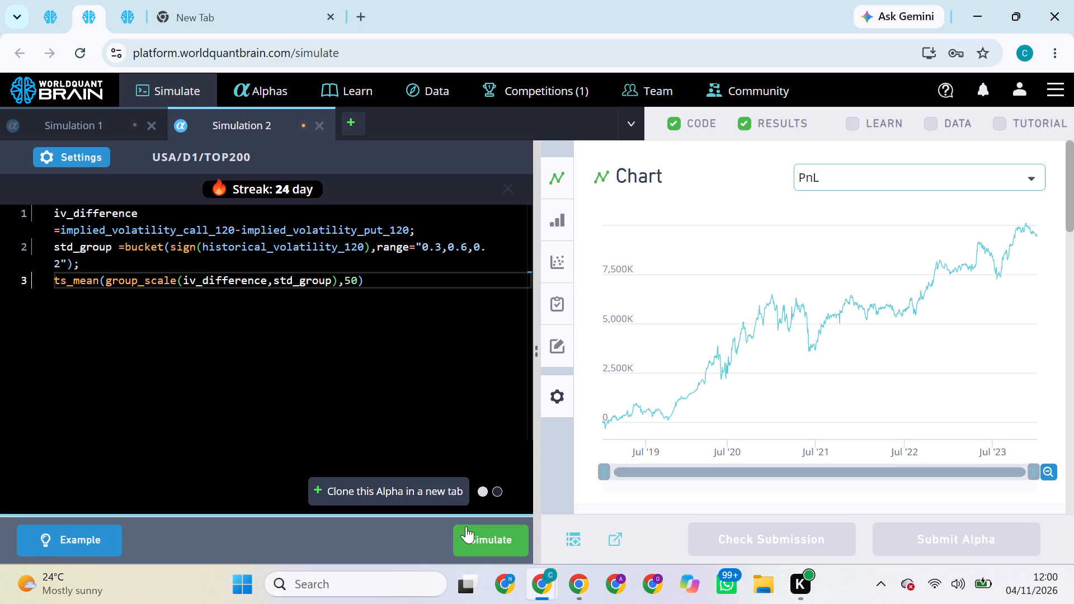
left_click(484, 541)
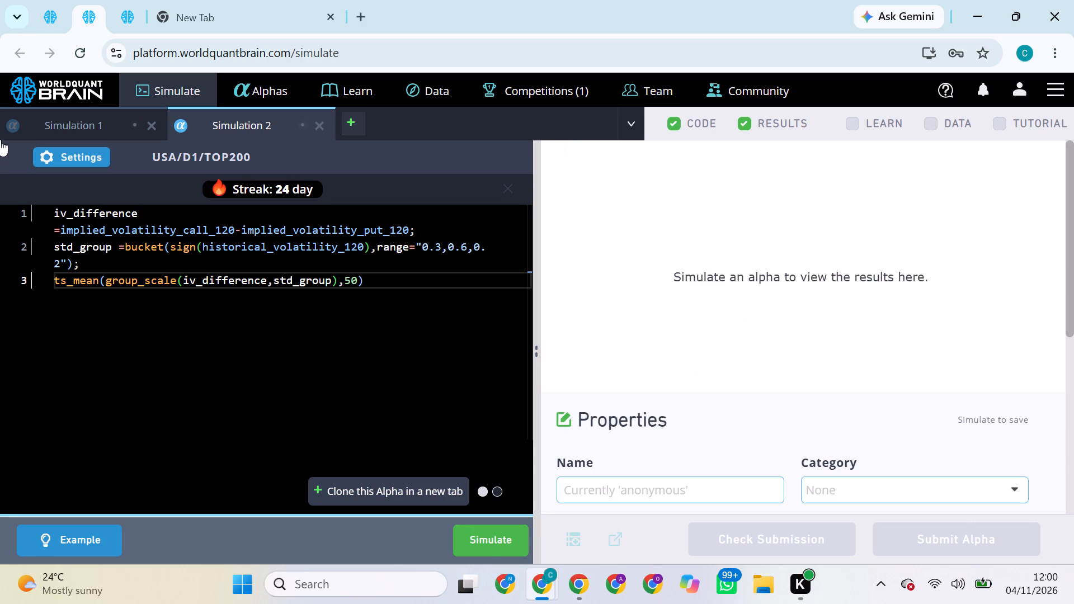
On the page with the USA/D1/TOP2000 alpha, reveal the test period results and submit the alpha.
left_click(47, 20)
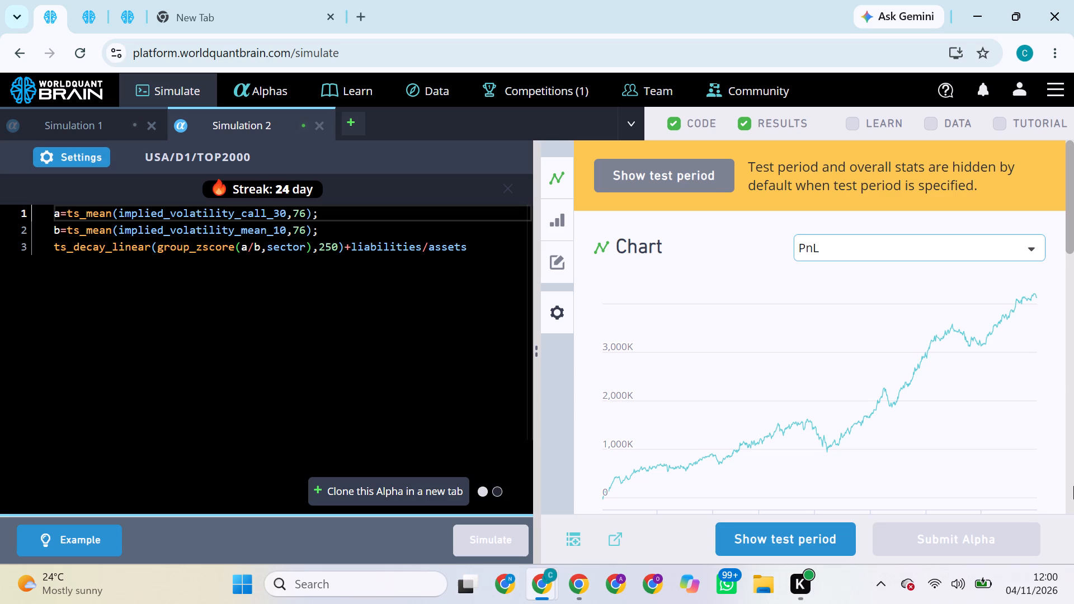
left_click(799, 539)
left_click(894, 530)
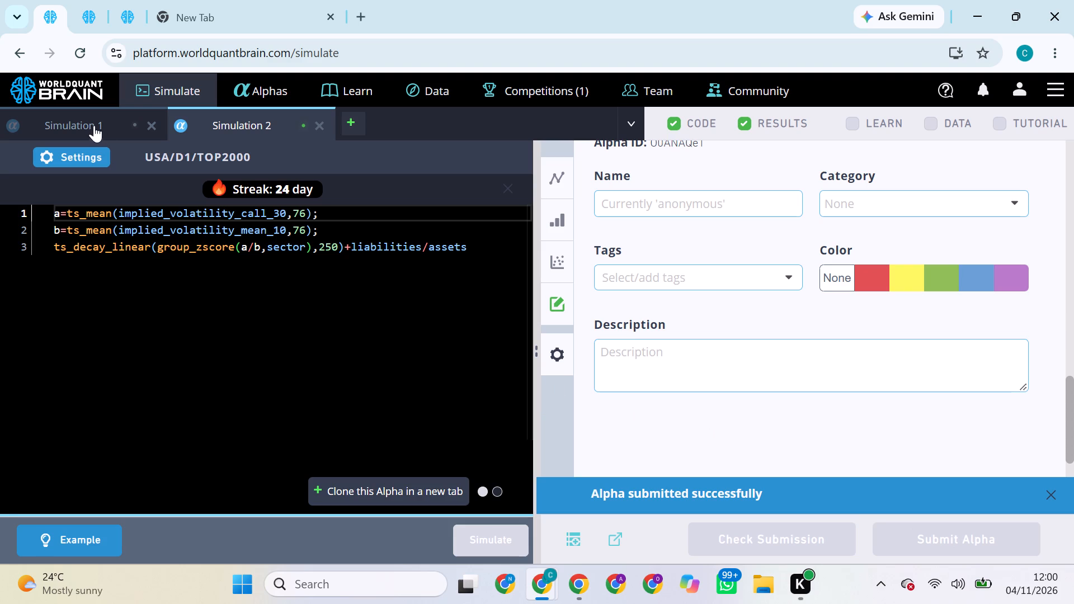
Set the USA/D1/TOP2000 alpha's neutralization to Subindustry, apply the settings and run the simulation.
left_click(79, 157)
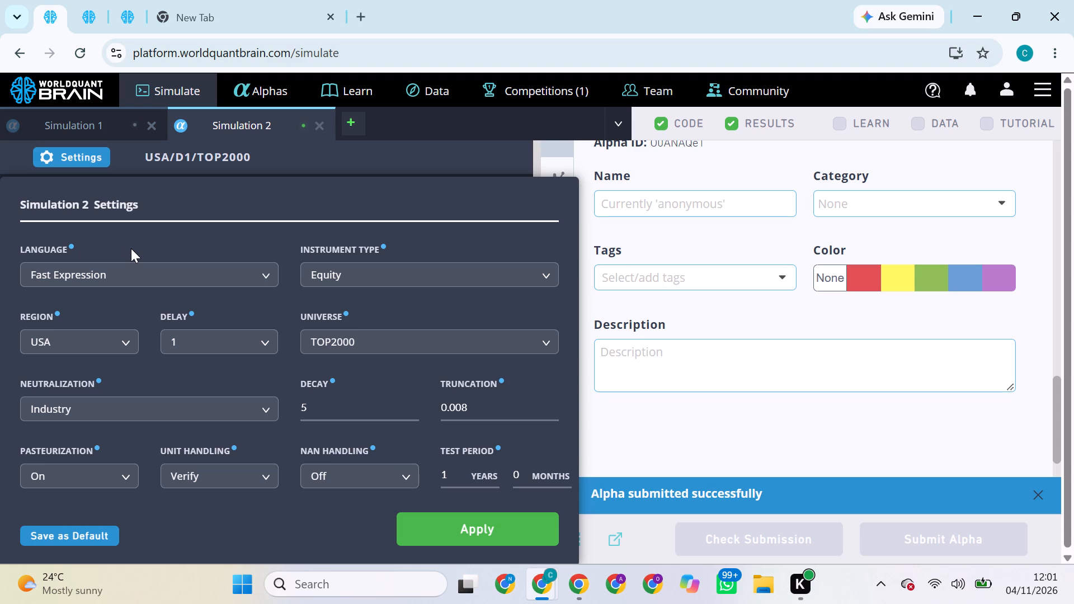
left_click(150, 401)
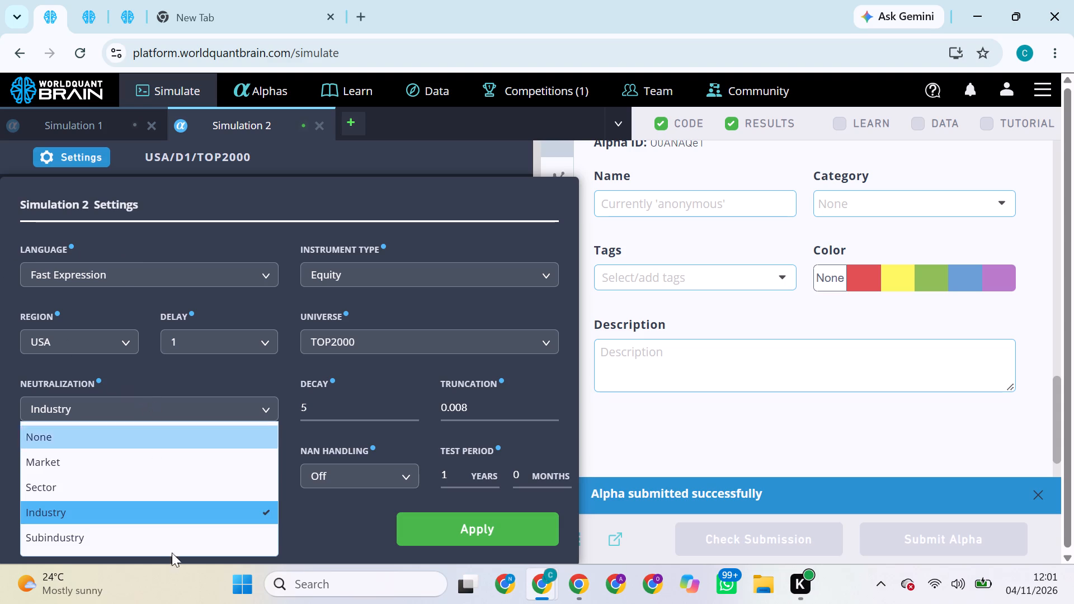
left_click(148, 544)
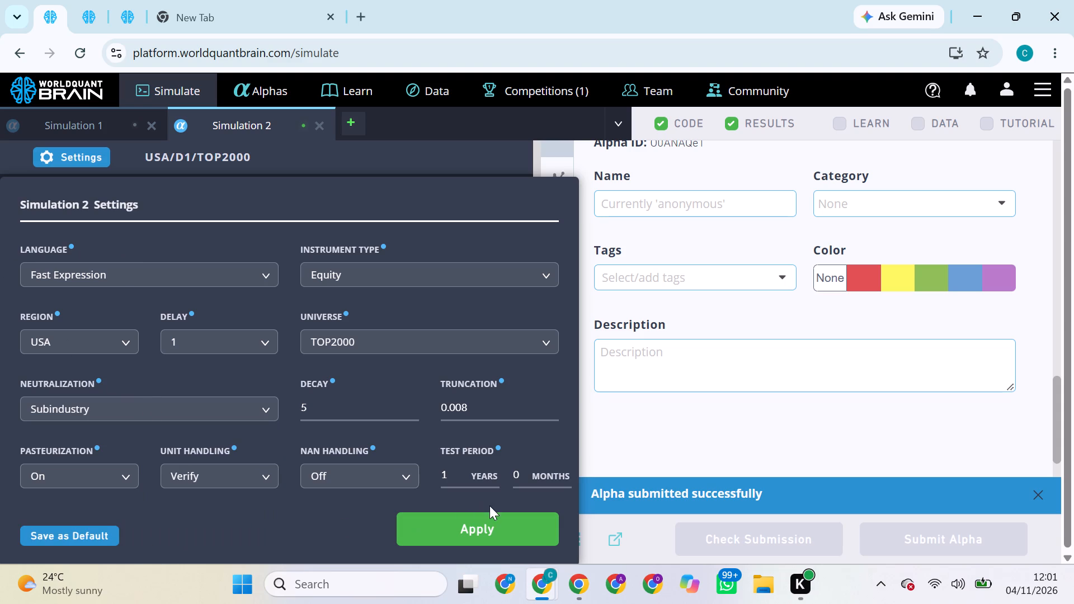
left_click(496, 515)
left_click(492, 544)
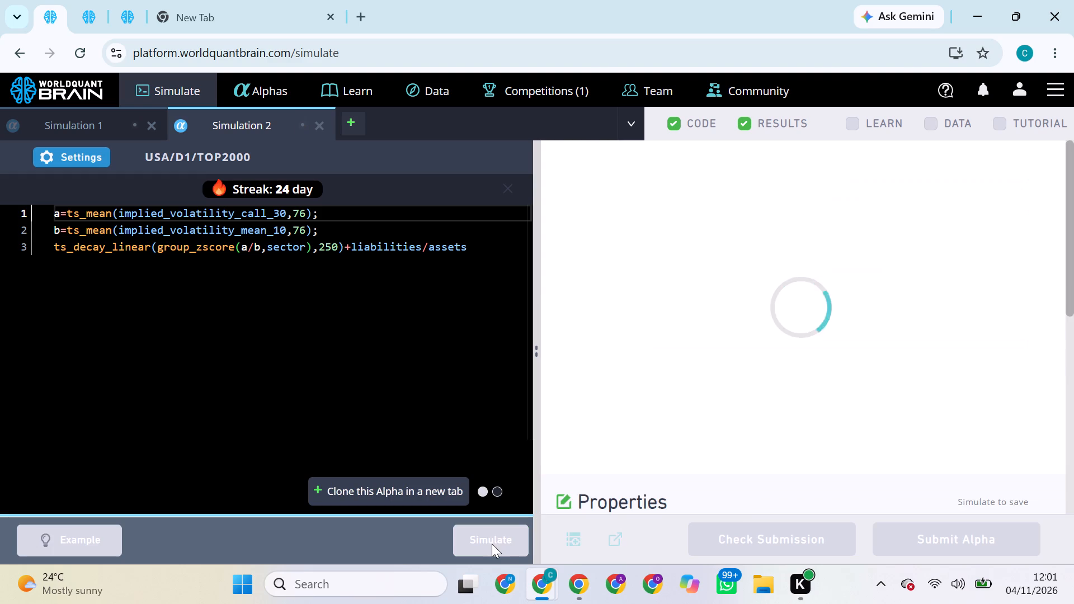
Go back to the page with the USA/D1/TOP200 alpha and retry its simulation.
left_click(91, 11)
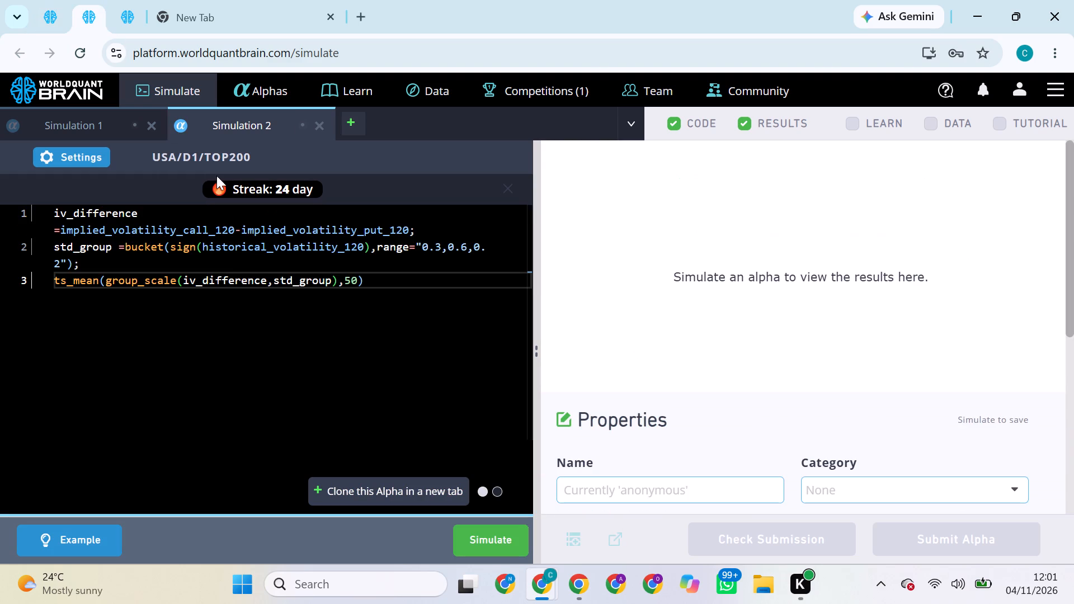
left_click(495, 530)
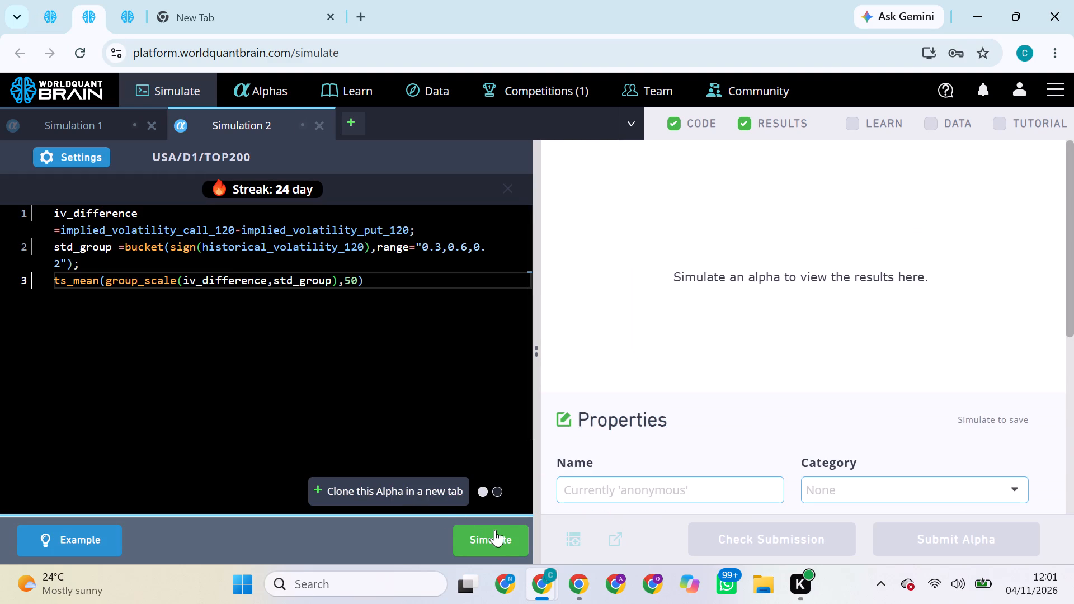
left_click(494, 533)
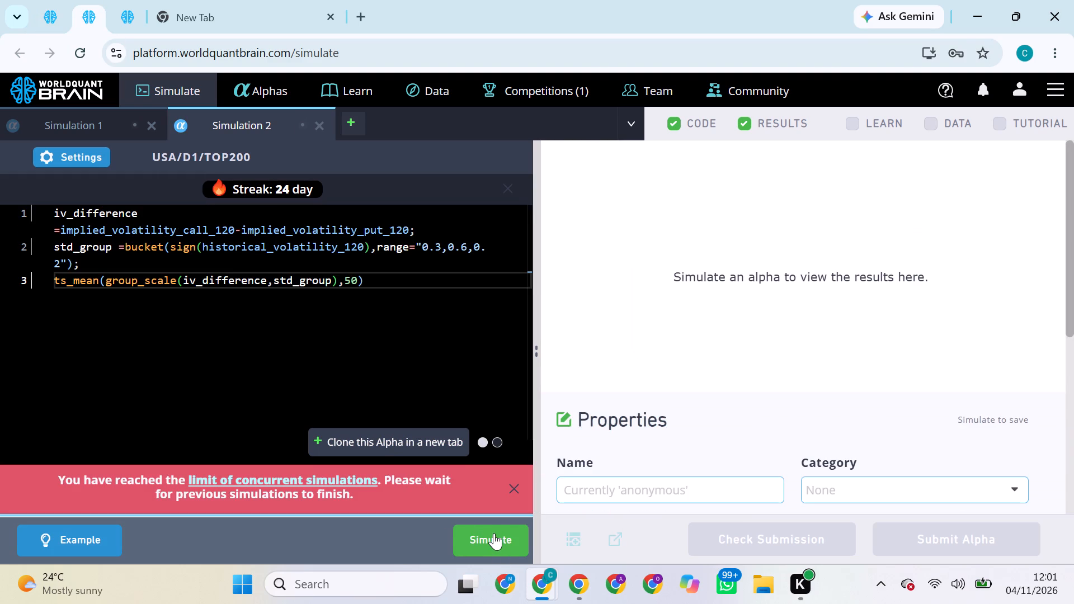
On the page with the USA/D1/TOP3000 alpha, reveal the test period results and submit the alpha for testing.
left_click(121, 11)
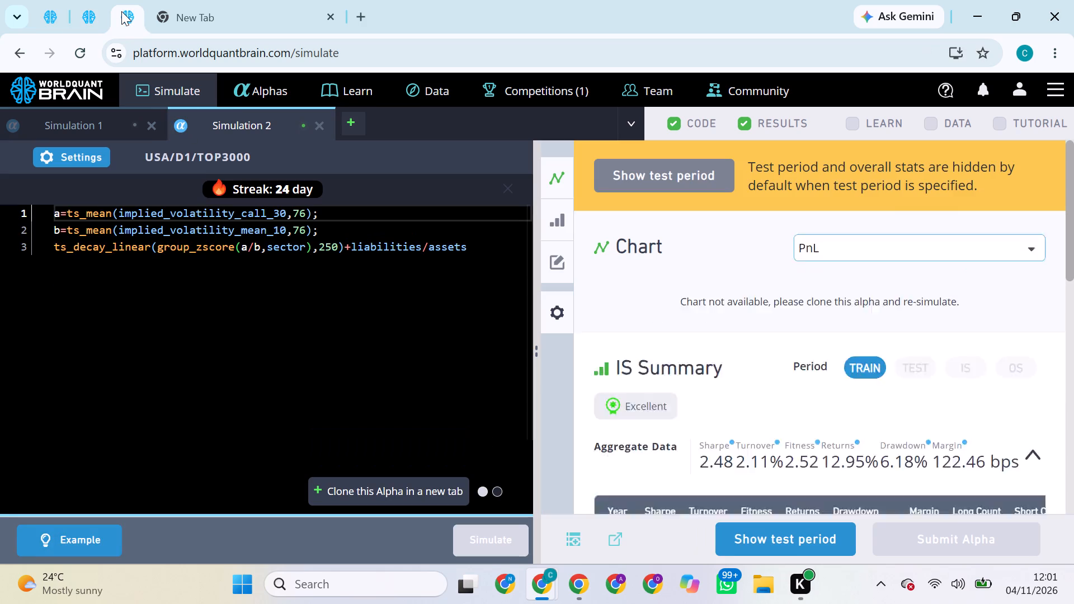
left_click(827, 529)
left_click(936, 540)
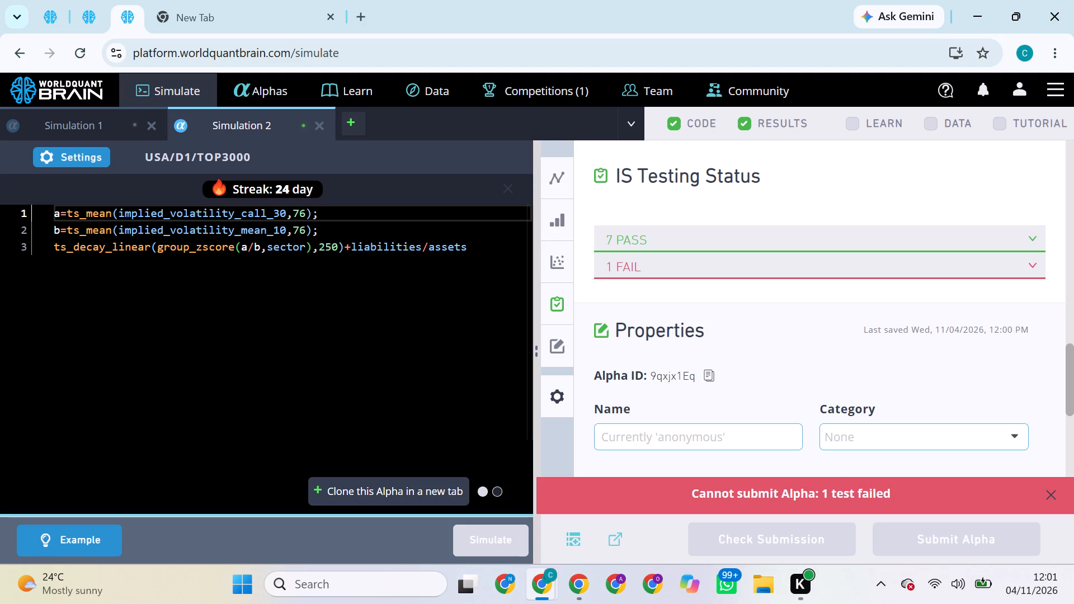
Set the USA/D1/TOP3000 alpha's neutralization to Subindustry, apply the settings and try to run the simulation.
left_click(87, 164)
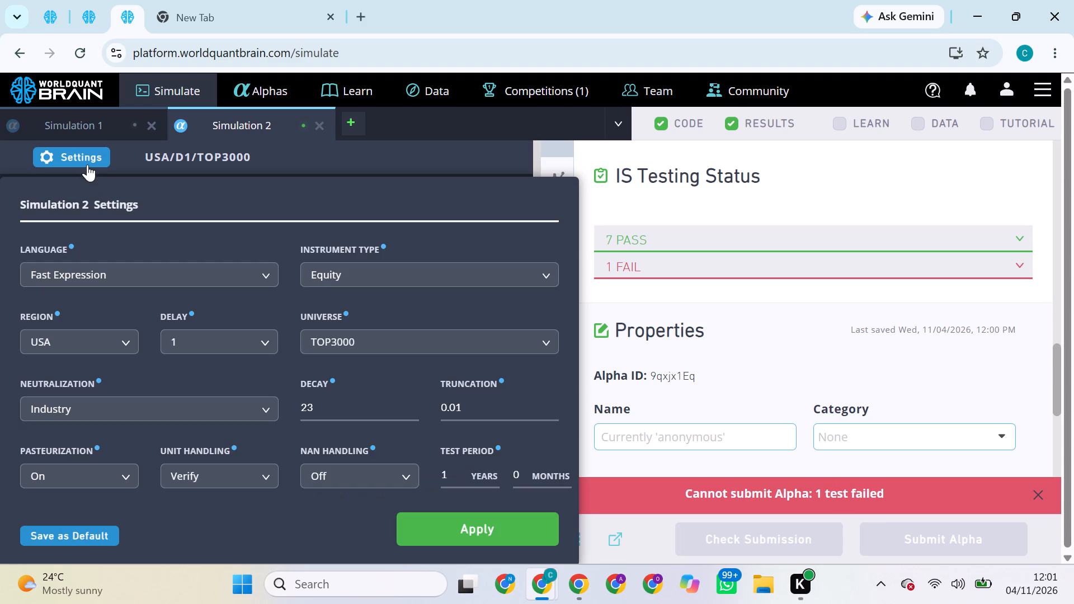
left_click(195, 415)
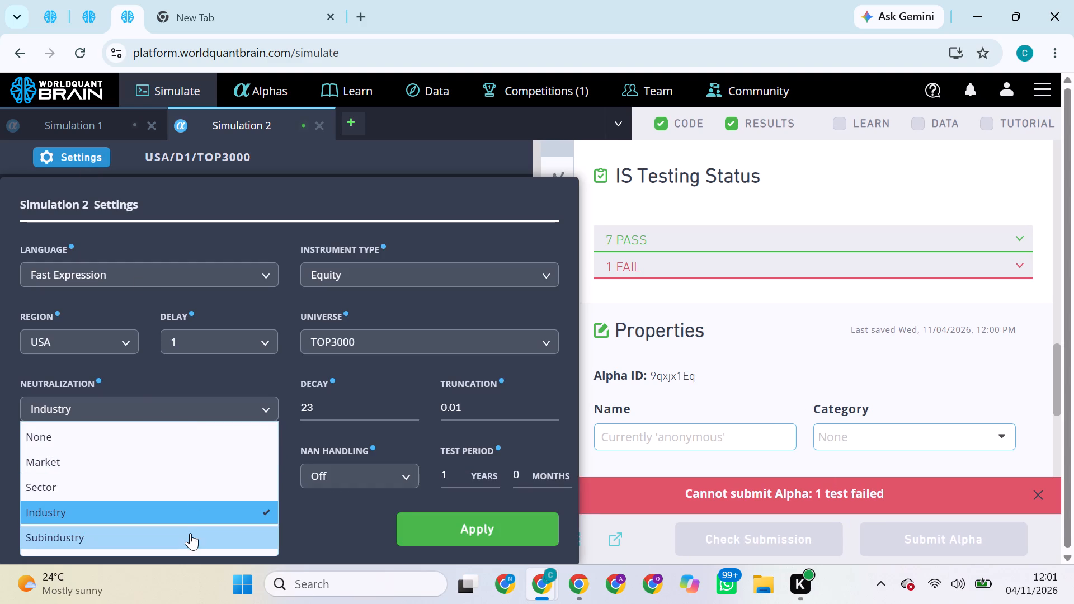
left_click(190, 533)
left_click(450, 536)
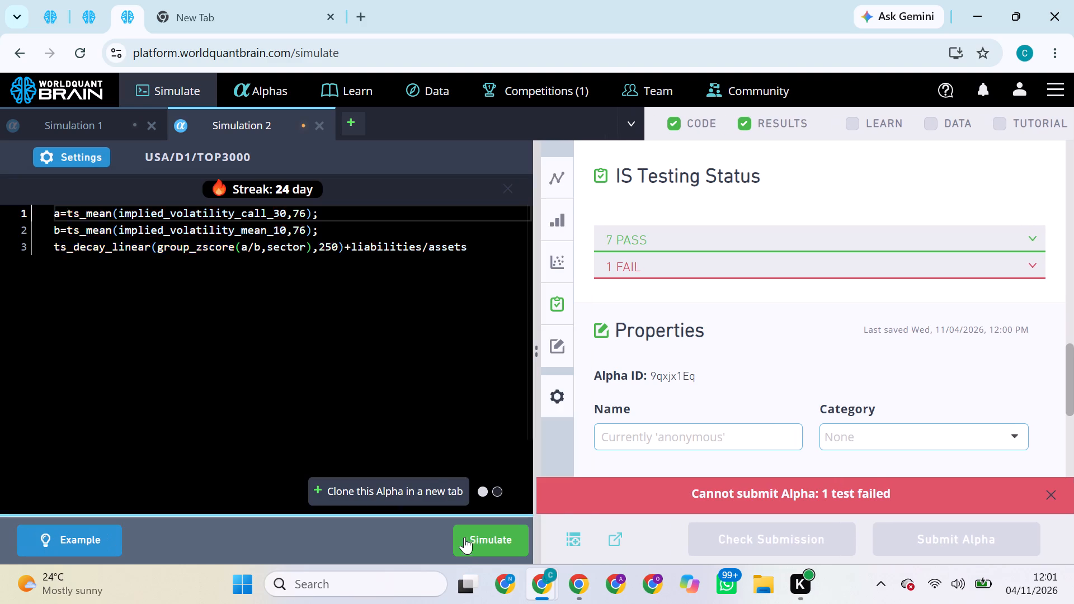
left_click(479, 542)
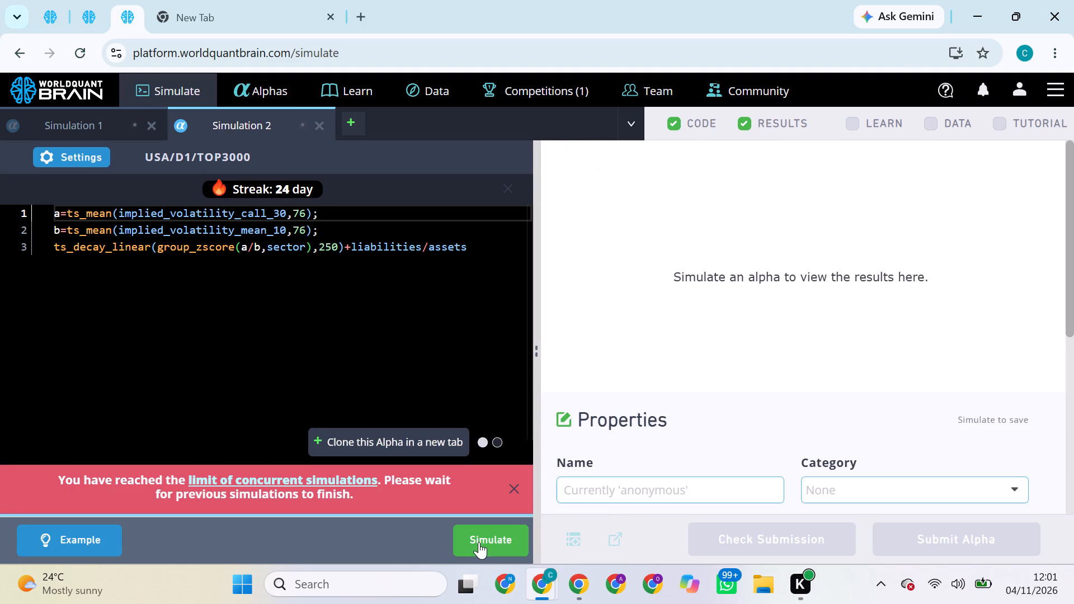
left_click(505, 558)
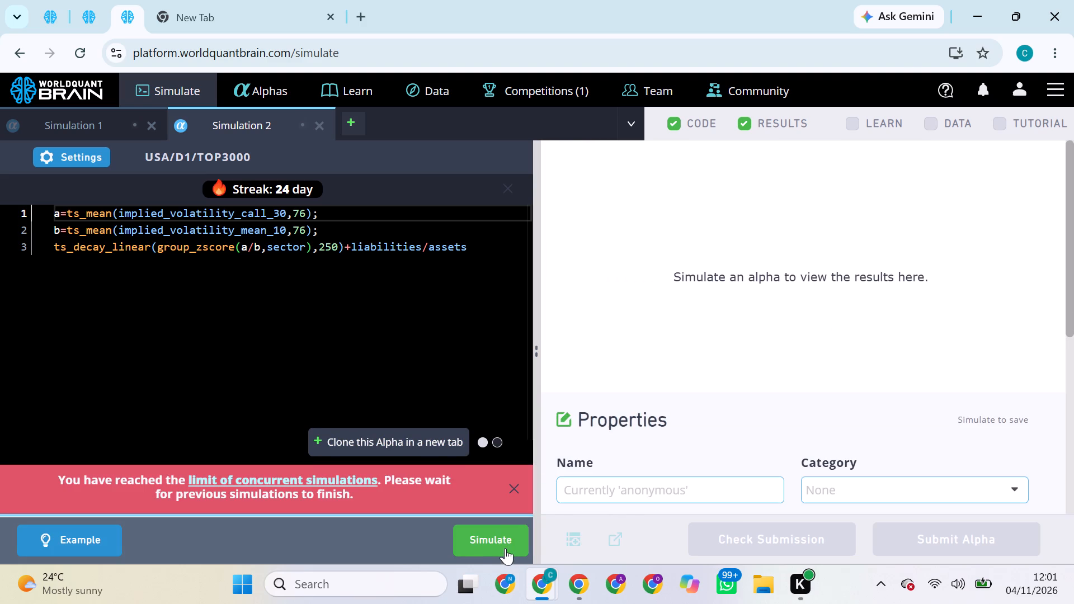
left_click(505, 548)
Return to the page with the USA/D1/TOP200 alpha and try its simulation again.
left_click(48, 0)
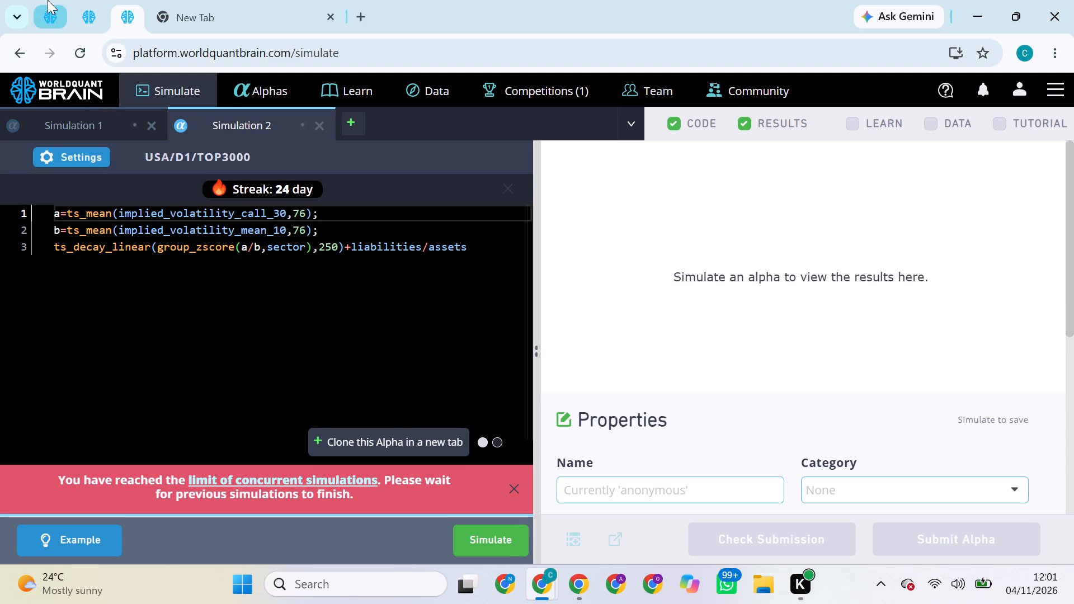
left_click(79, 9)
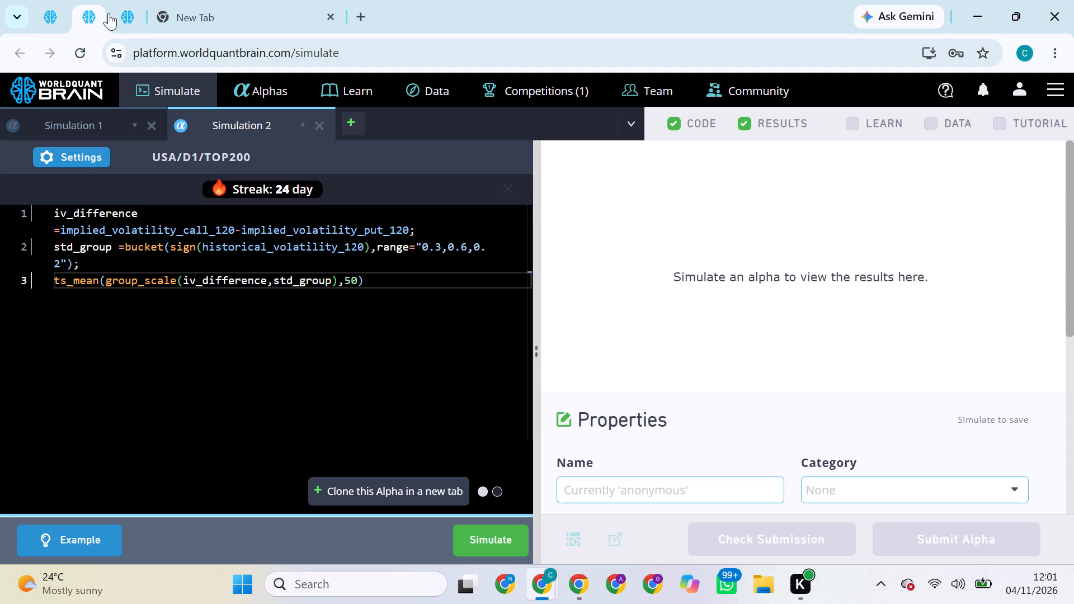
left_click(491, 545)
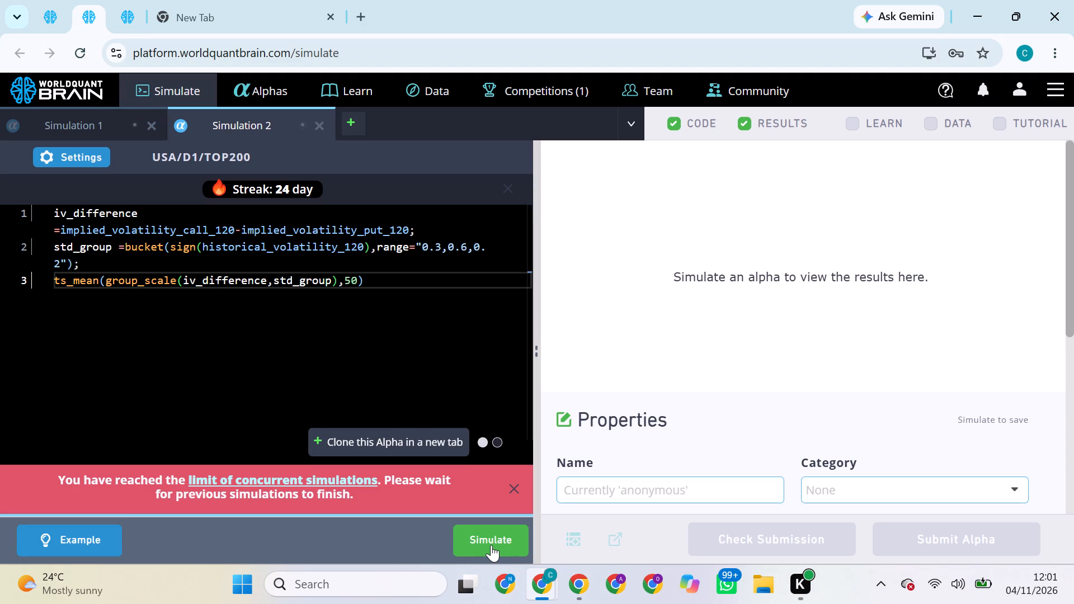
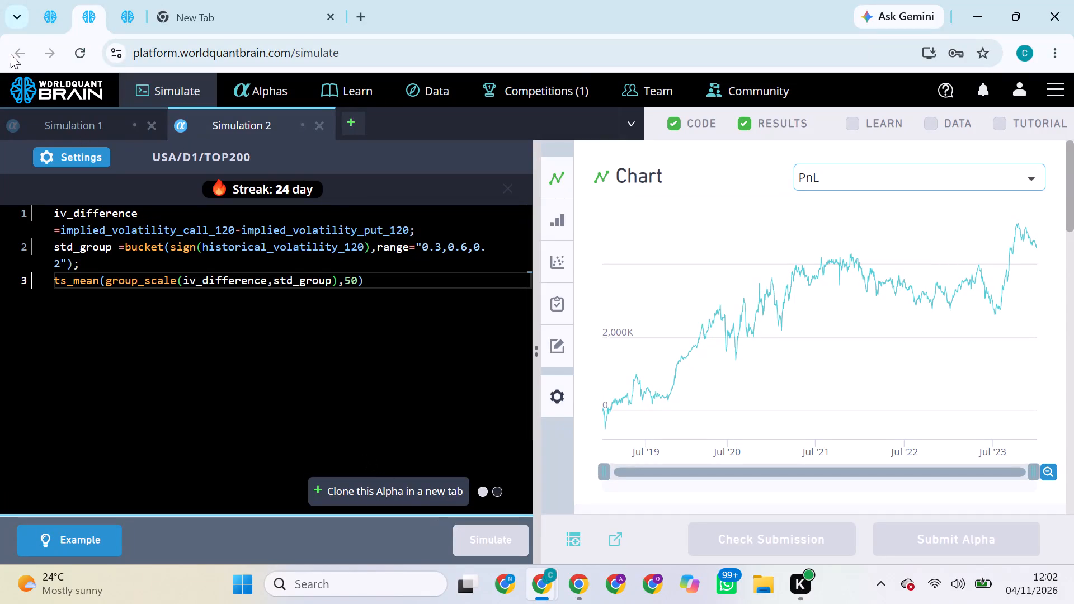
Move the browser page running the USA/D1/TOP2000 simulation behind the other two WorldQuant BRAIN pages.
left_click(53, 18)
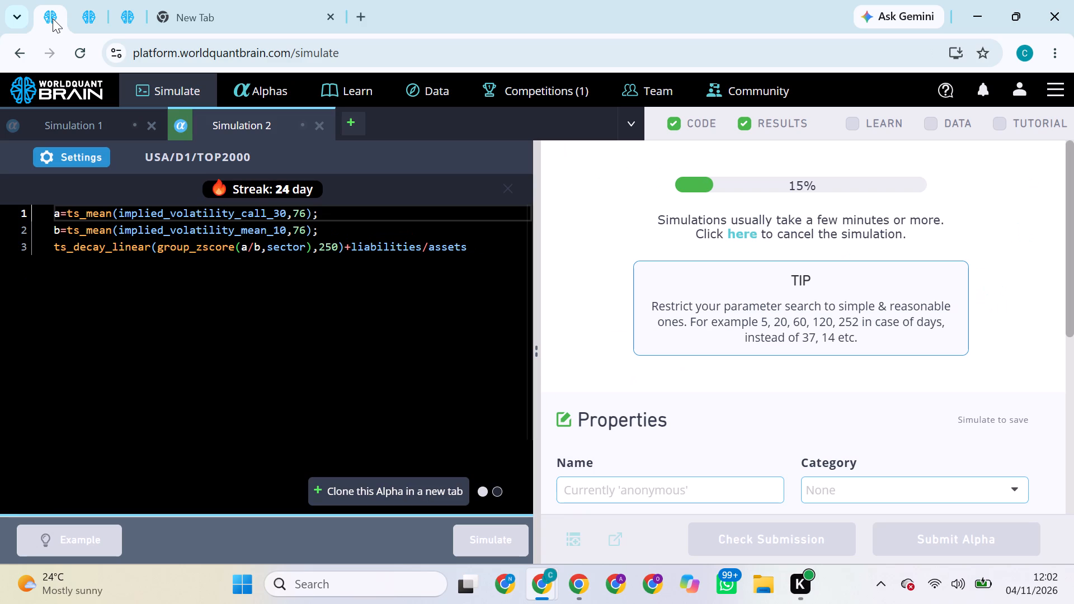
left_click_drag(53, 18, 432, 40)
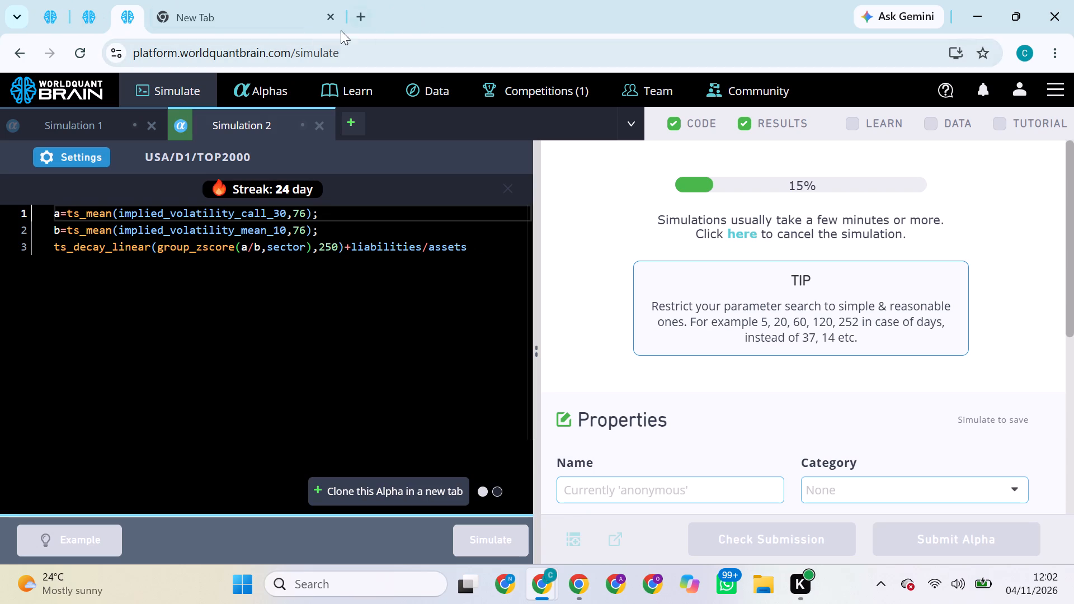
On the page with the USA/D1/TOP200 alpha, set neutralization to Market and decay to 17, and apply the settings.
left_click(64, 8)
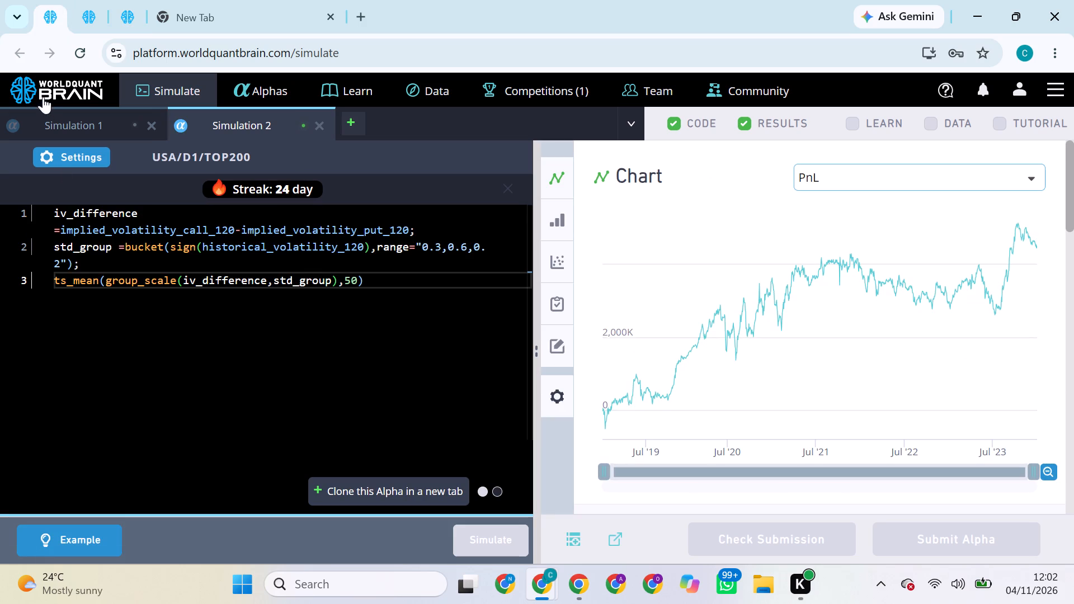
left_click(78, 161)
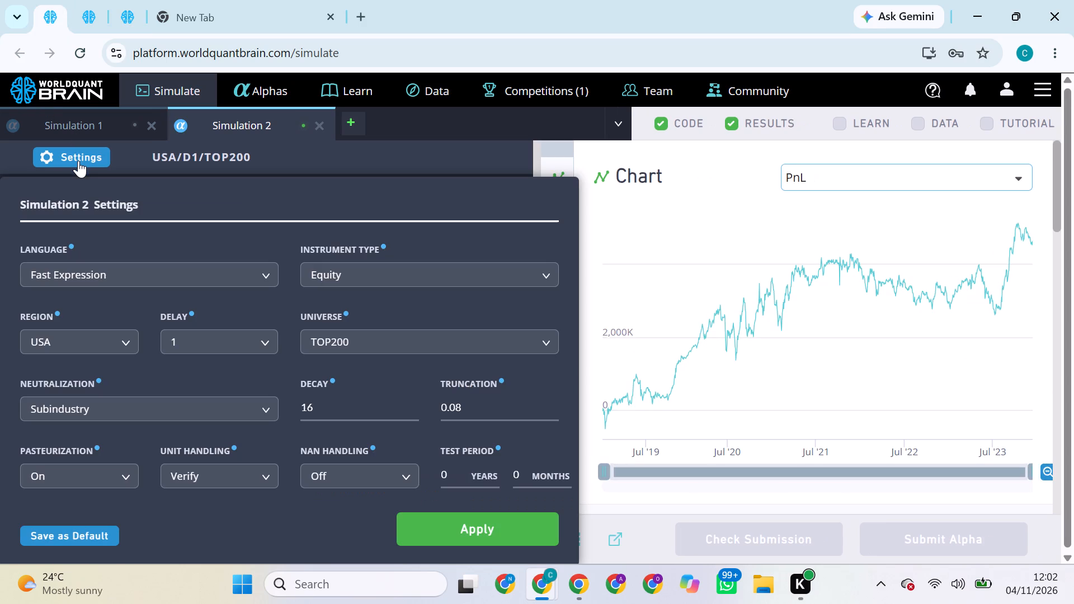
left_click(170, 403)
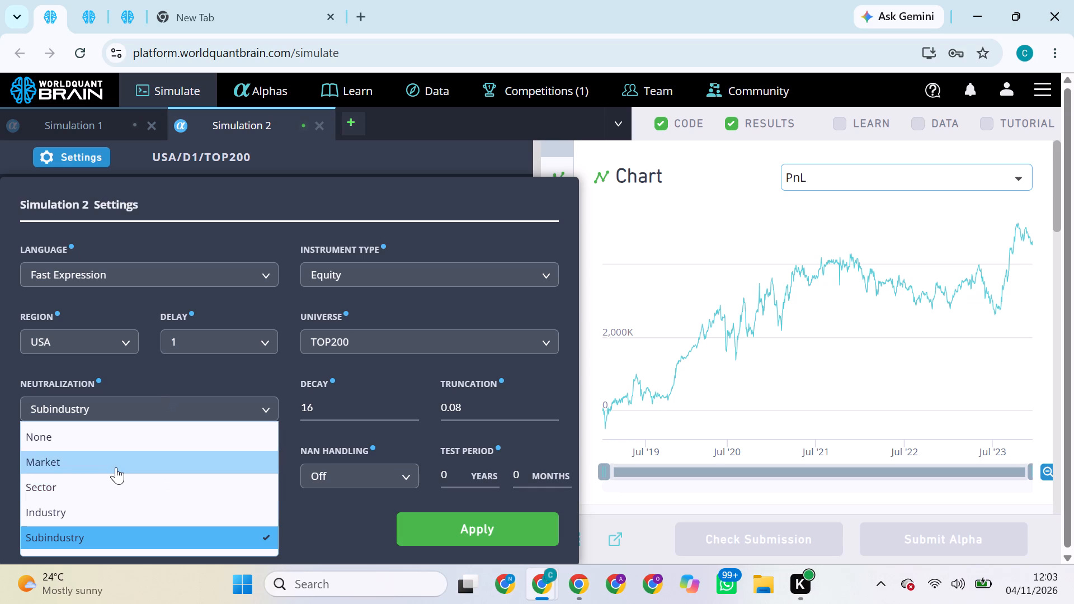
left_click(113, 460)
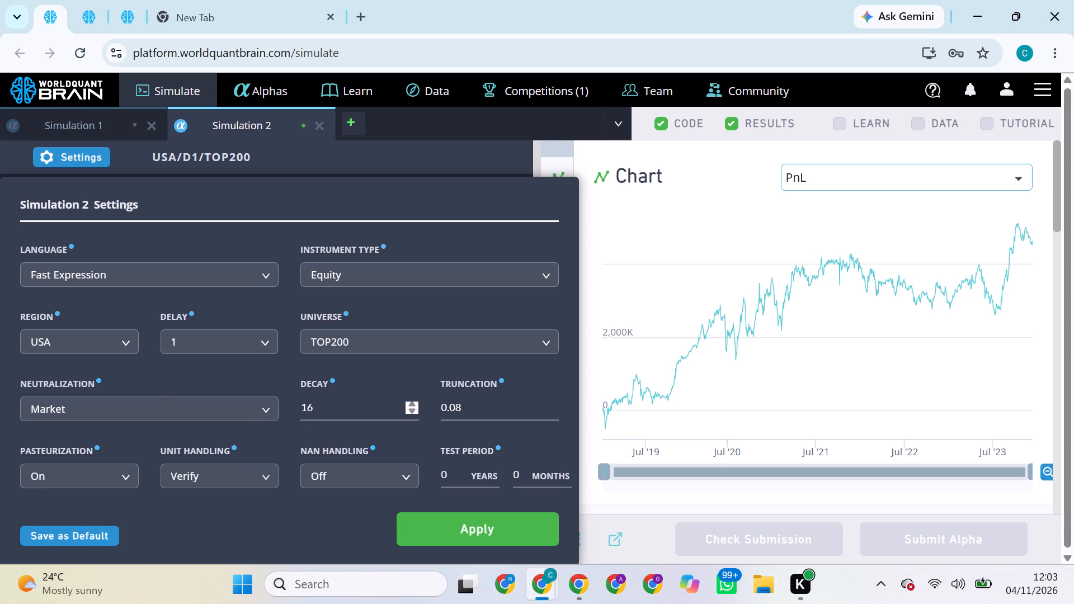
left_click(314, 407)
key("BackSpace")
key("7")
left_click(506, 528)
left_click(506, 537)
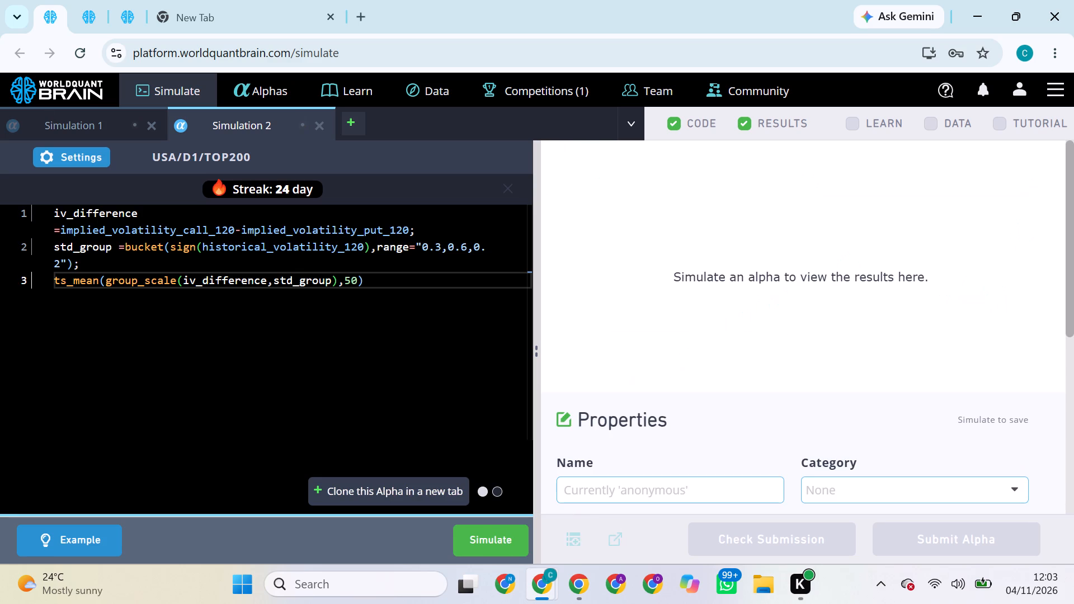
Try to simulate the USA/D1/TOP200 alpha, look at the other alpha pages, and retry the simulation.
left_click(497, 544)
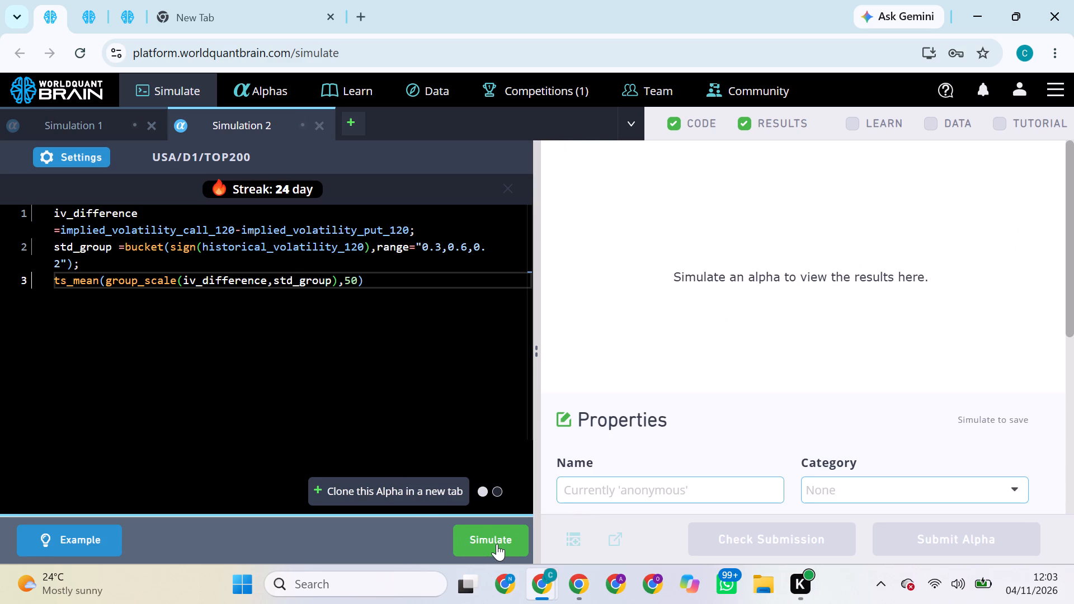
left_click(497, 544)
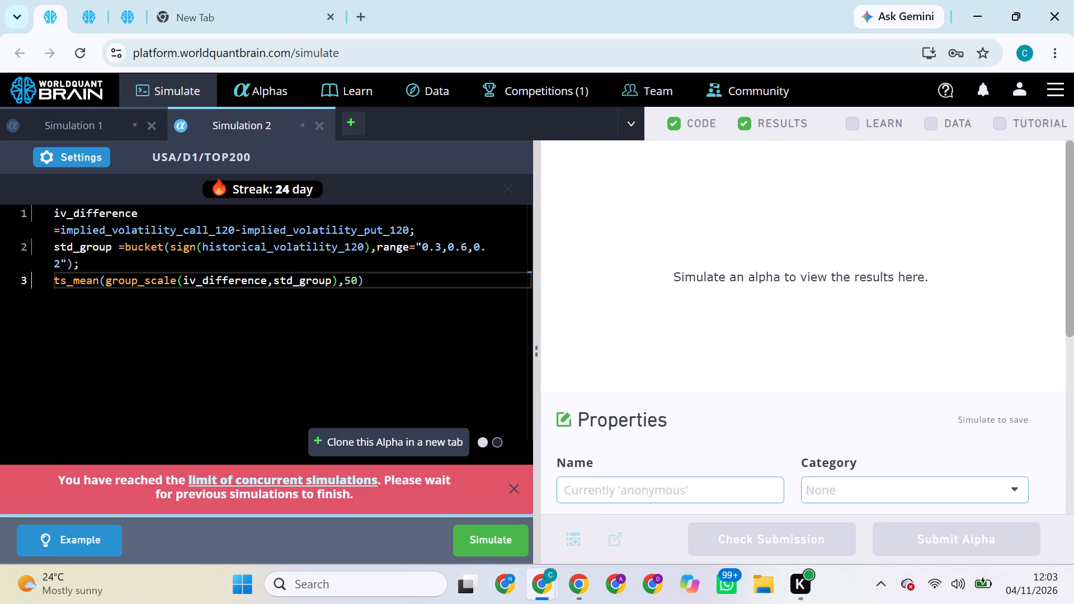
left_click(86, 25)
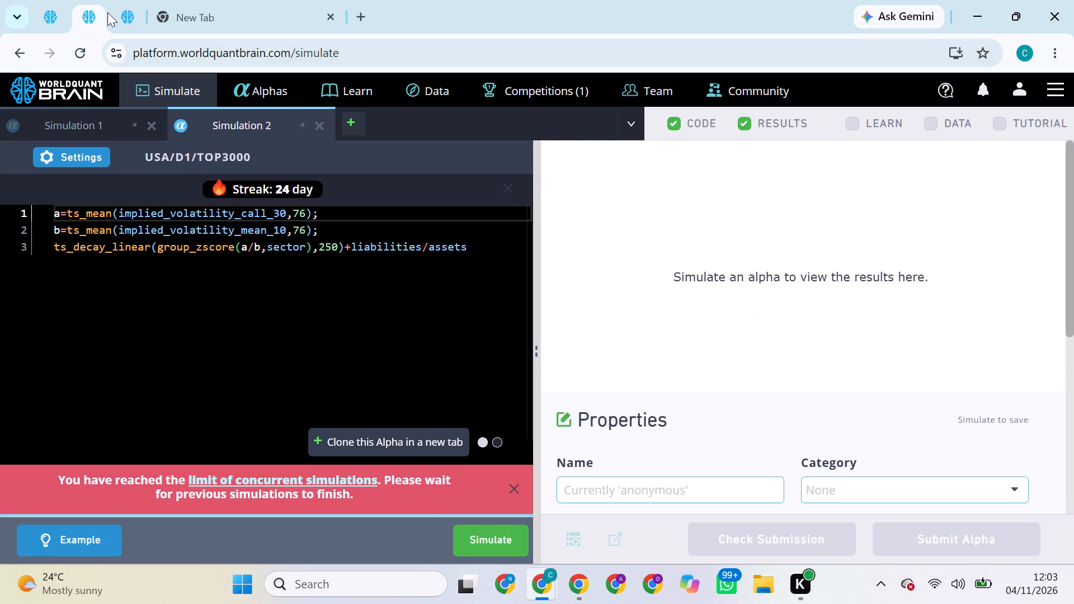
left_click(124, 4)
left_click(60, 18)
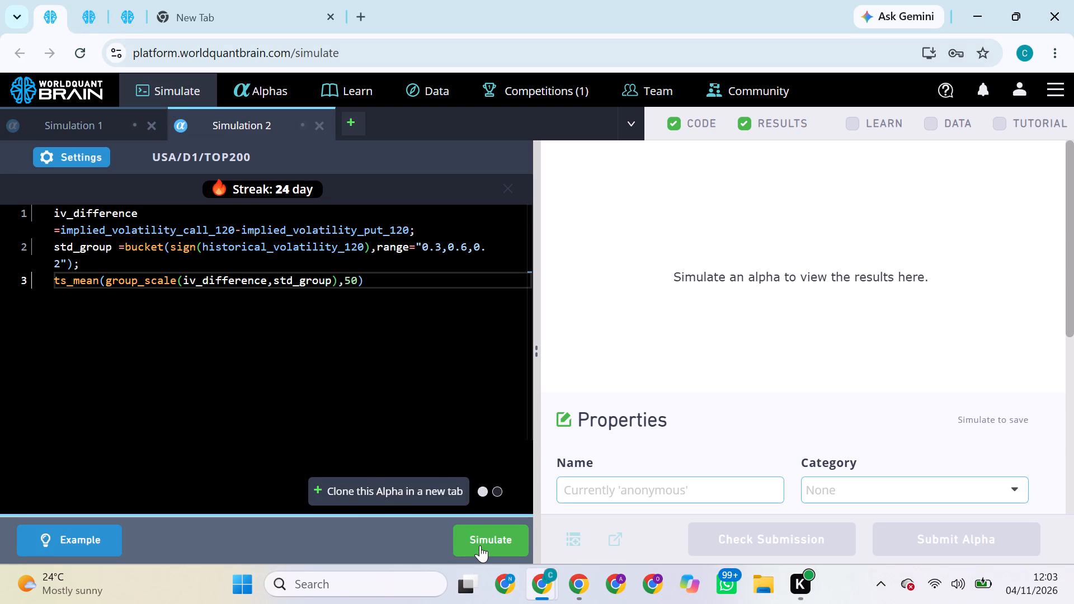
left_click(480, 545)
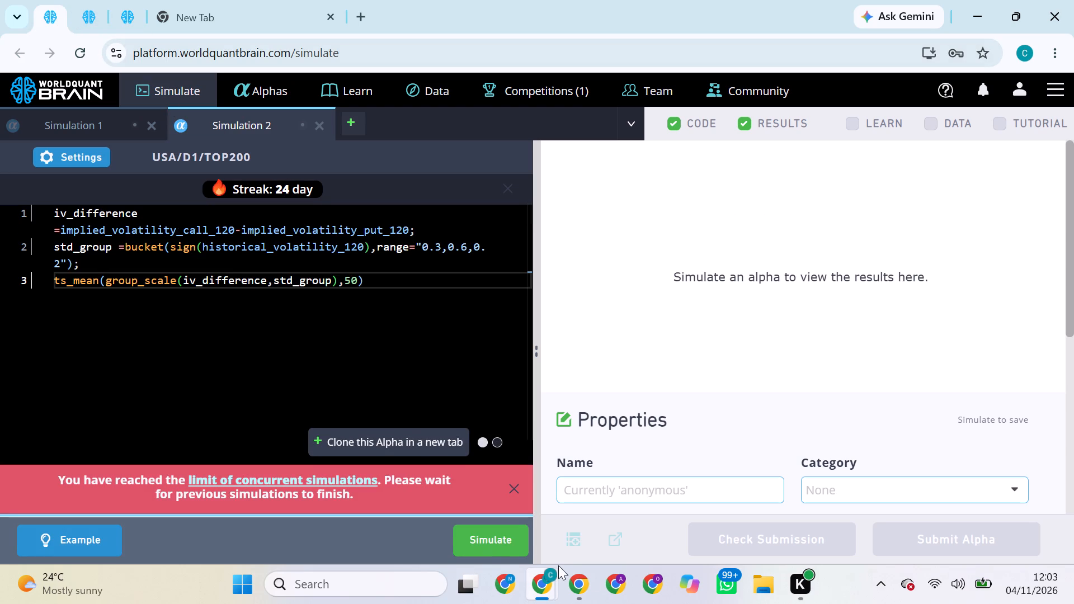
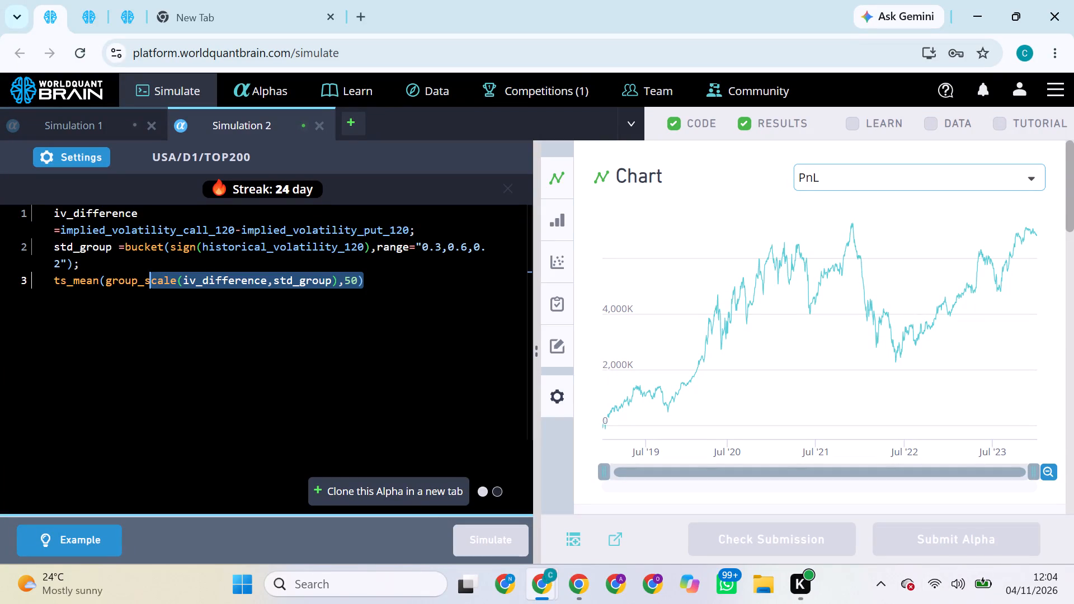
Start the simulation of the USA/D1/TOP3000 alpha on its page.
left_click(89, 0)
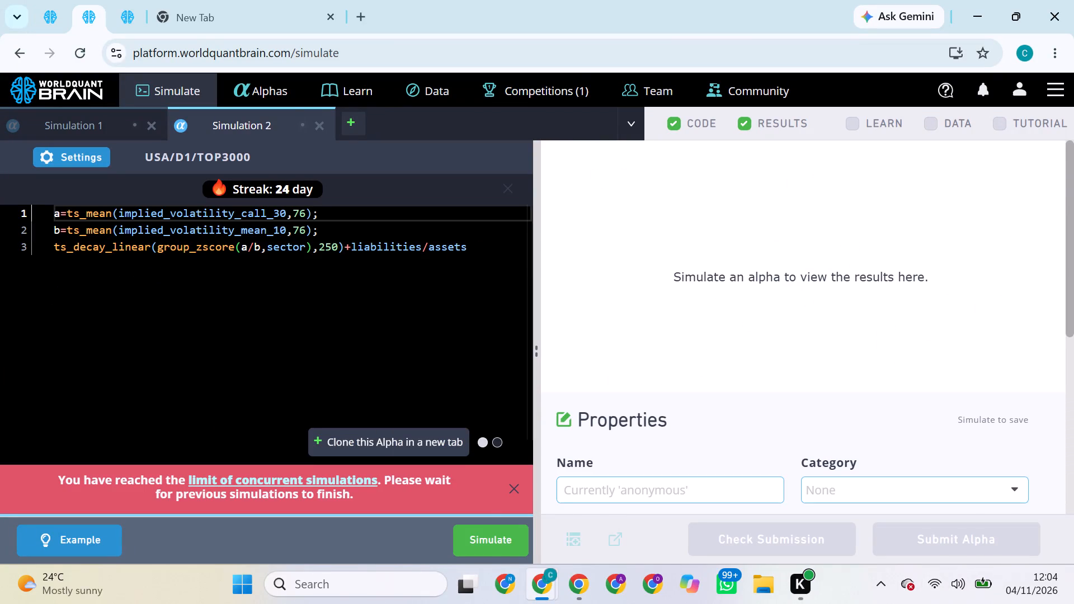
left_click(504, 548)
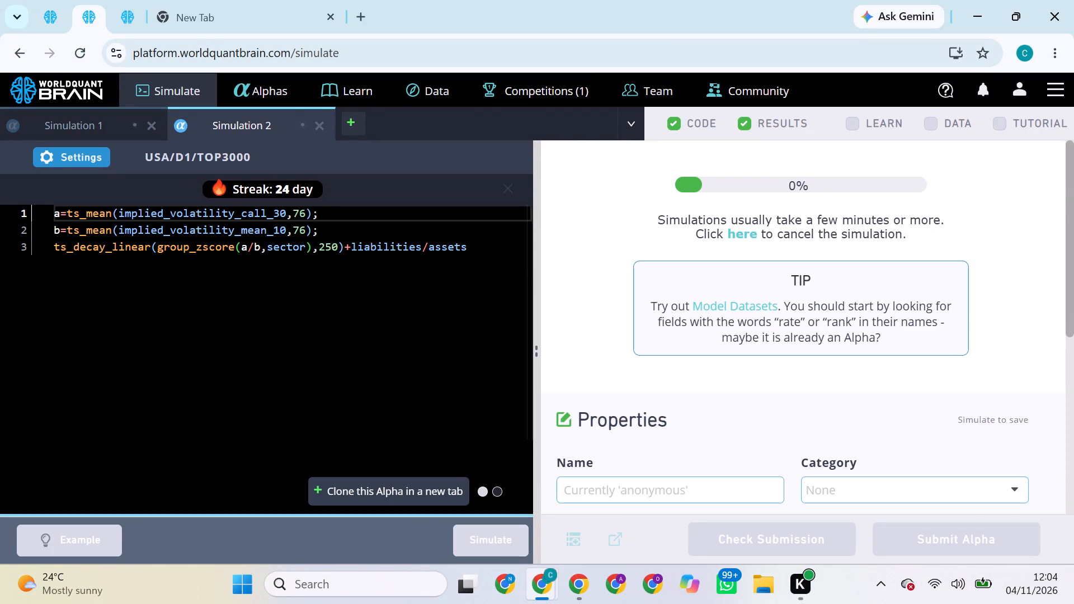
On the page with the USA/D1/TOP2000 alpha, show the test period and try to submit the alpha.
left_click(112, 0)
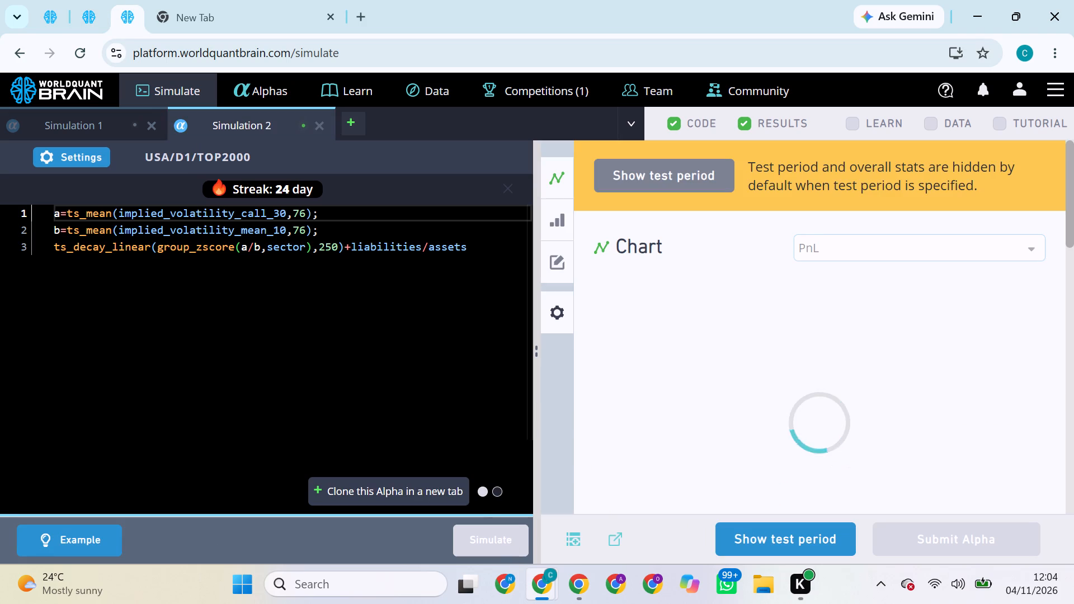
left_click(804, 524)
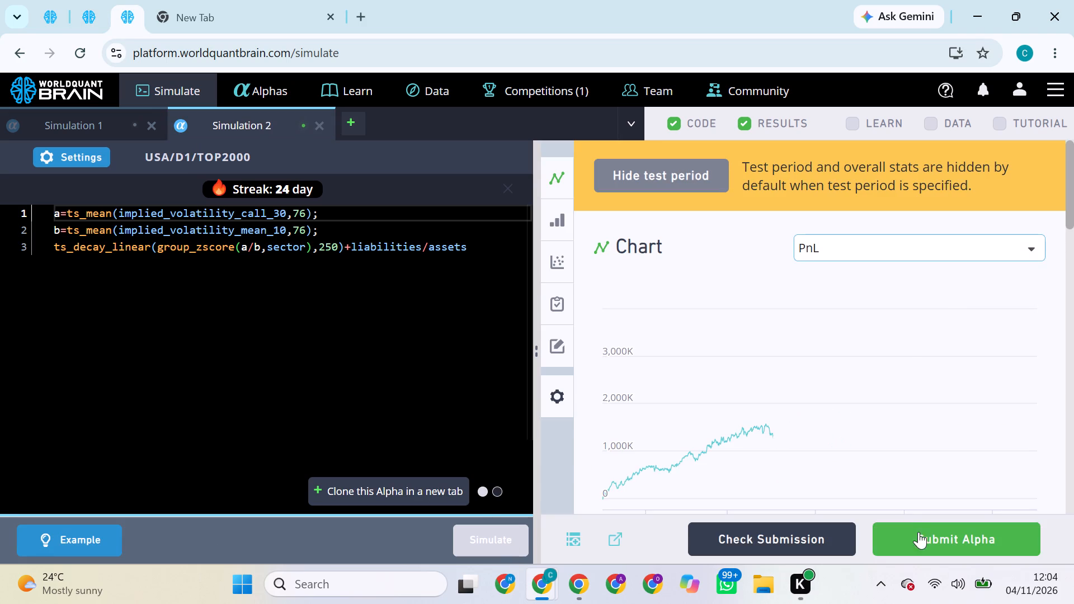
left_click(919, 540)
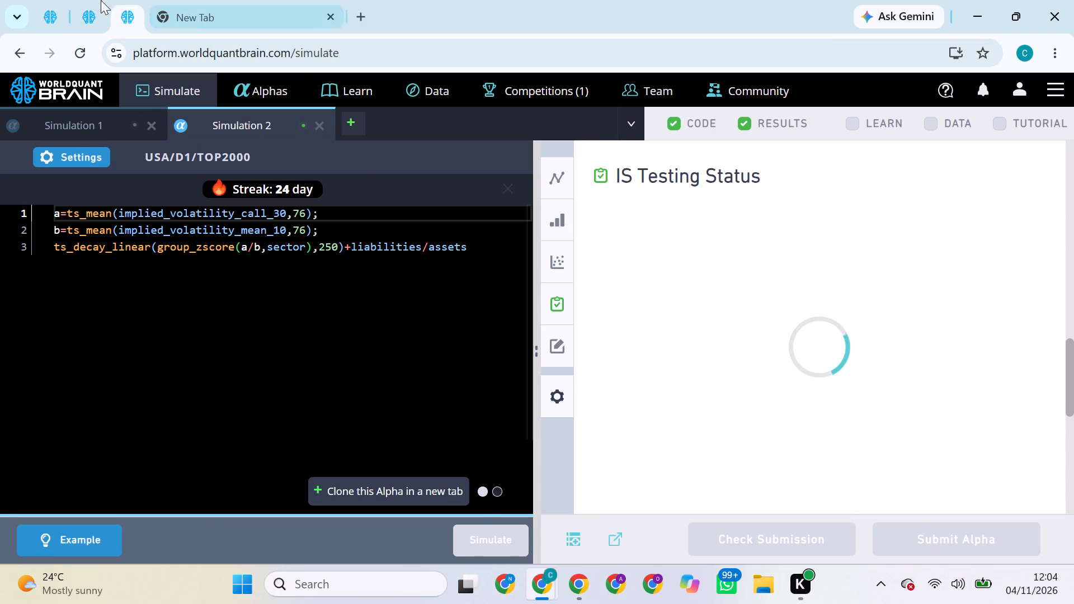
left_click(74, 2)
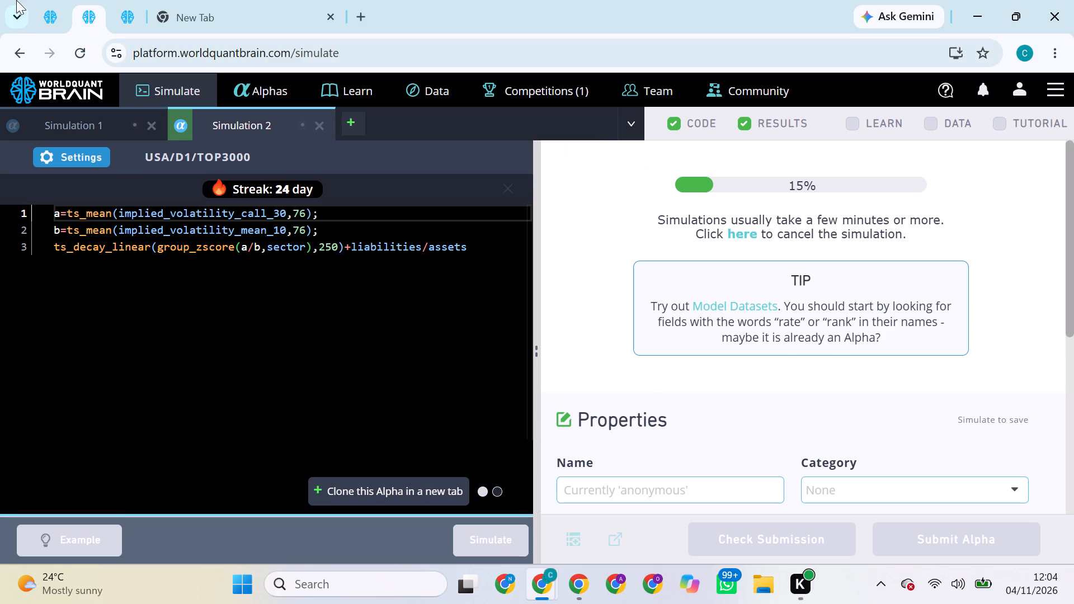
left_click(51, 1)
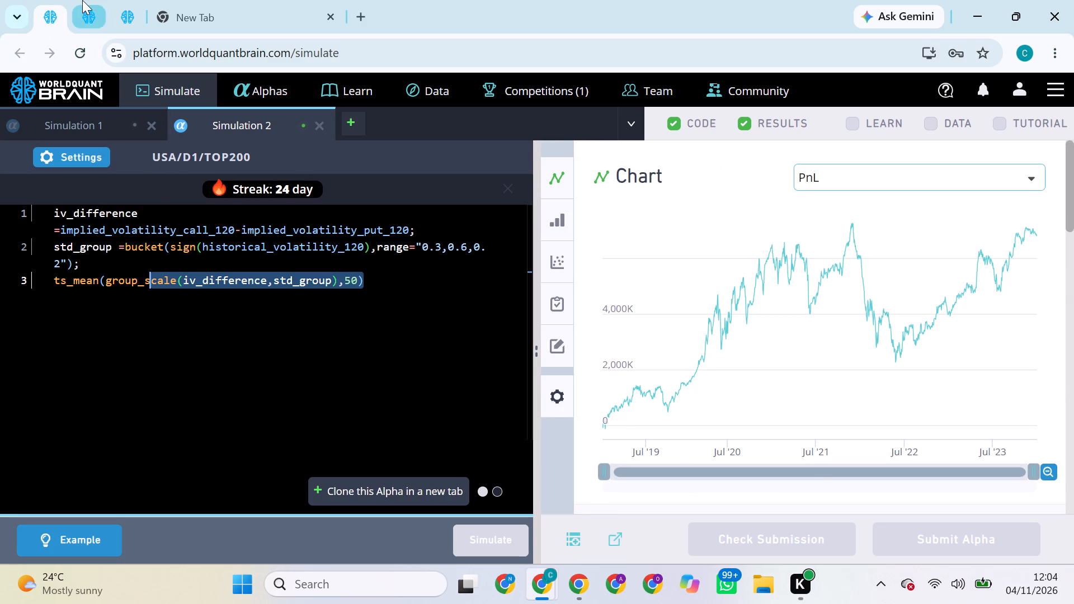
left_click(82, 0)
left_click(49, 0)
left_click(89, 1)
Check the submission outcome of the USA/D1/TOP2000 alpha and review its simulation settings, including the neutralization options.
left_click(126, 5)
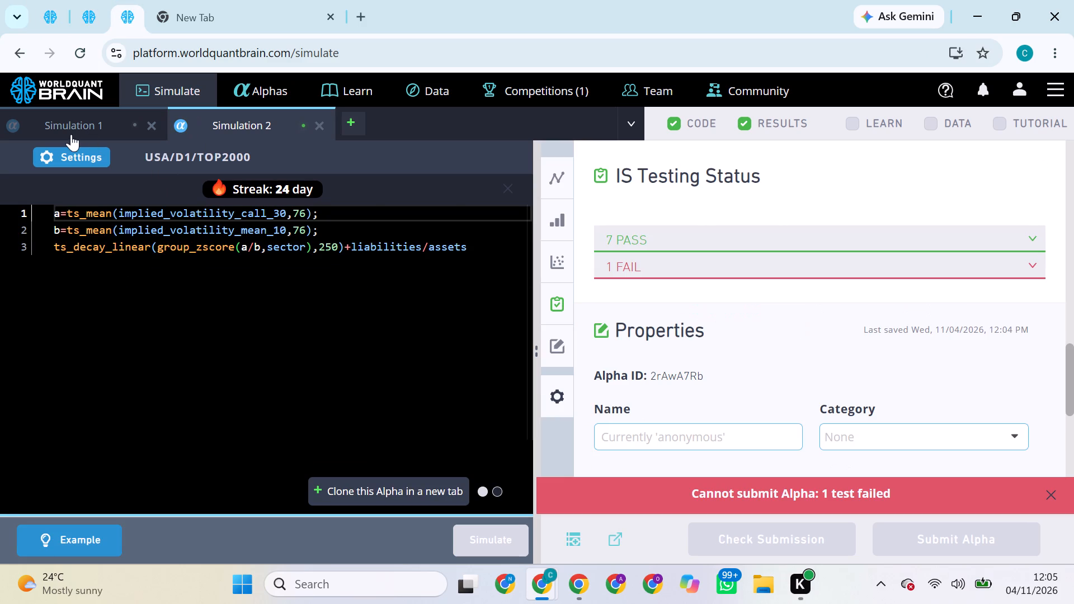
left_click(74, 153)
left_click(148, 403)
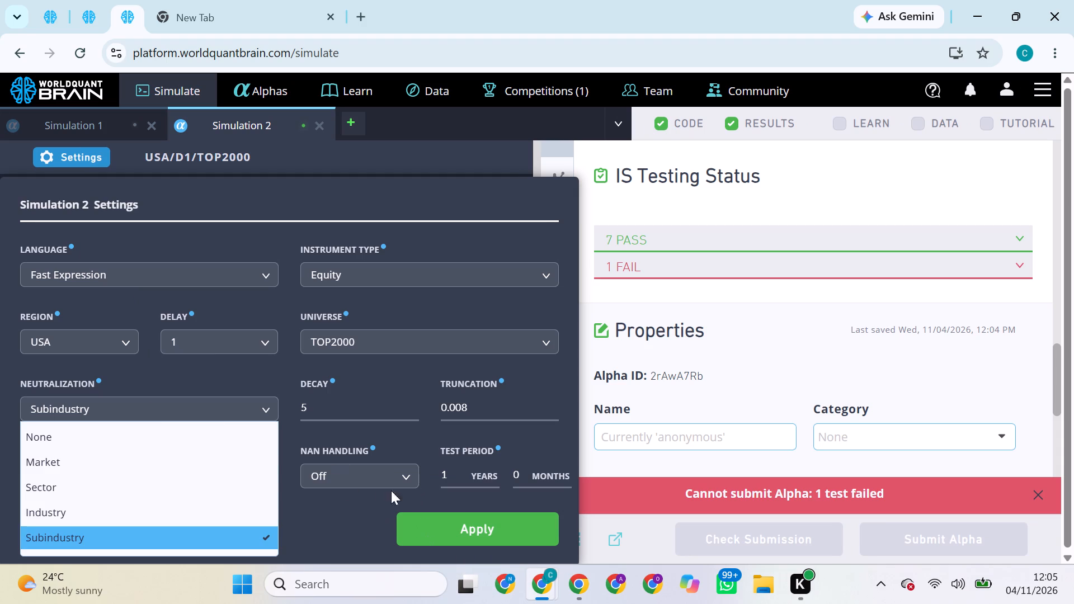
left_click(146, 215)
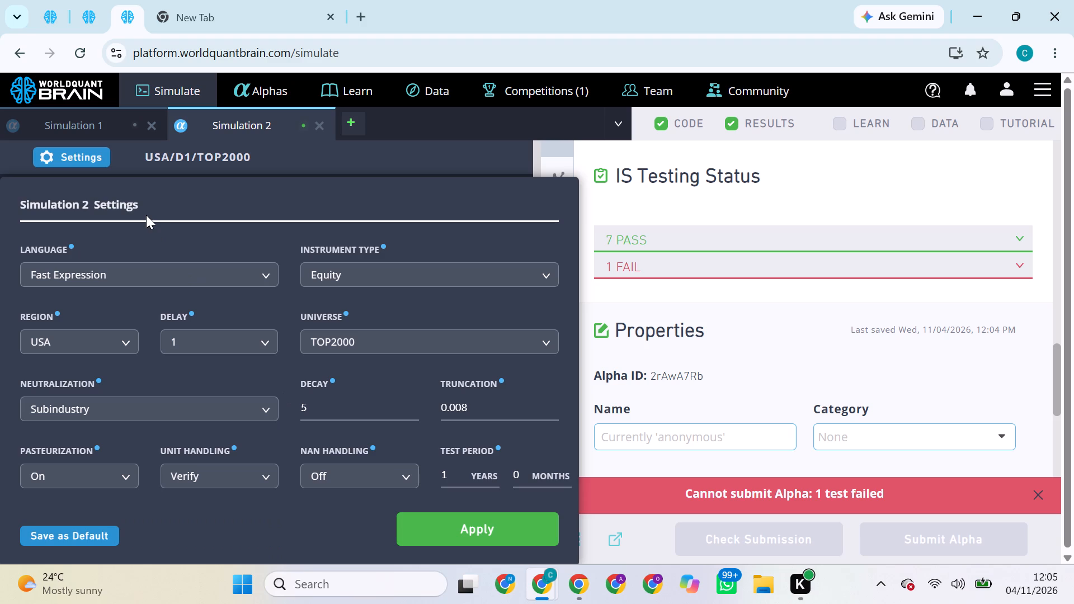
left_click(758, 323)
left_click(97, 155)
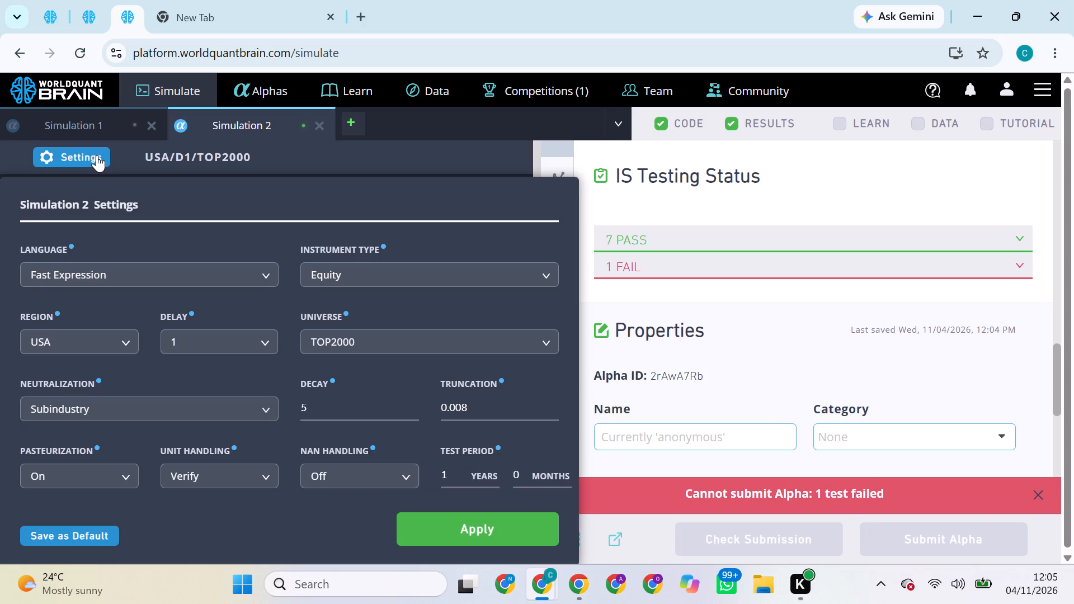
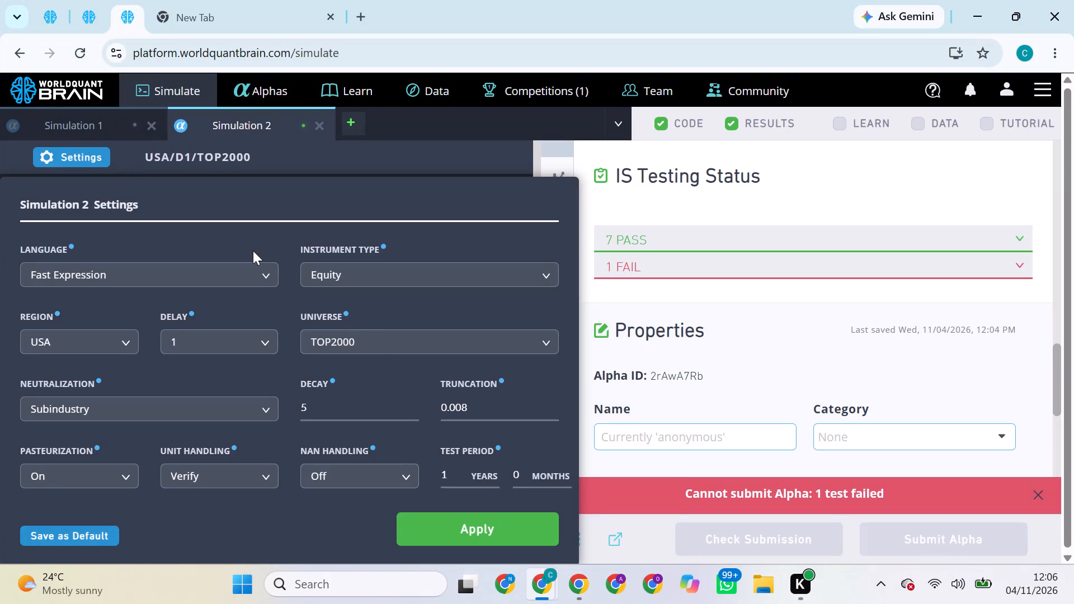
Set the USA/D1/TOP2000 alpha's truncation to 0.041 and start its simulation.
left_click(101, 413)
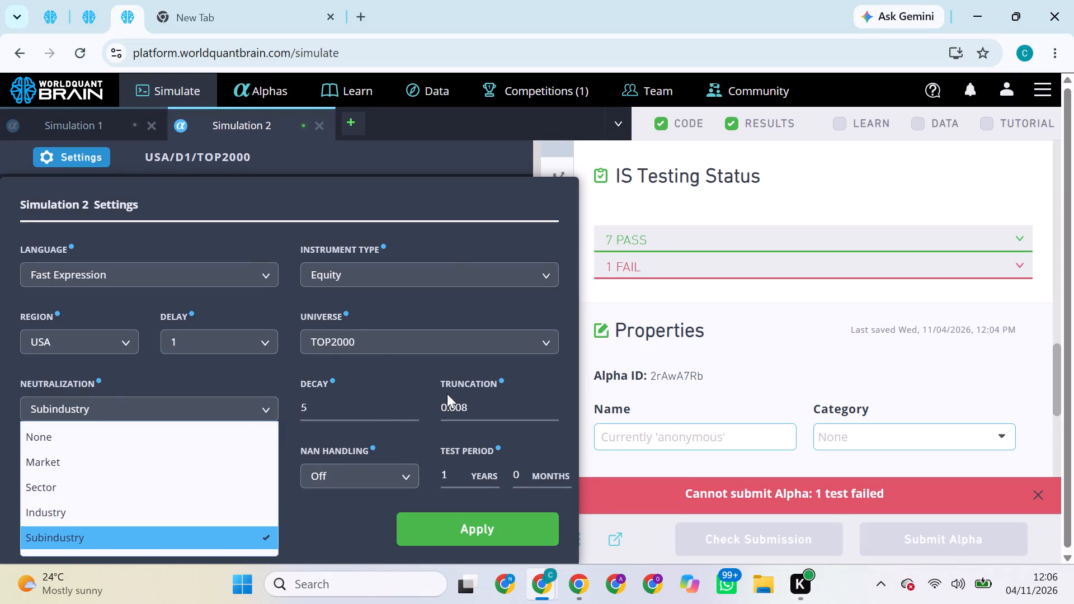
left_click(468, 410)
key("BackSpace")
key("BackSpace")
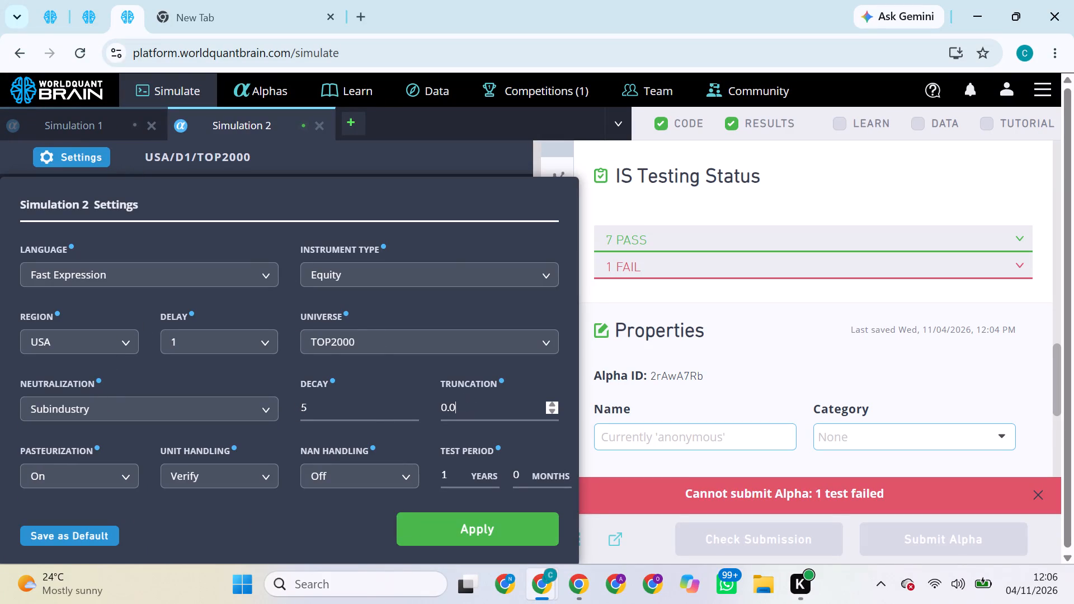
key("BackSpace")
key("0")
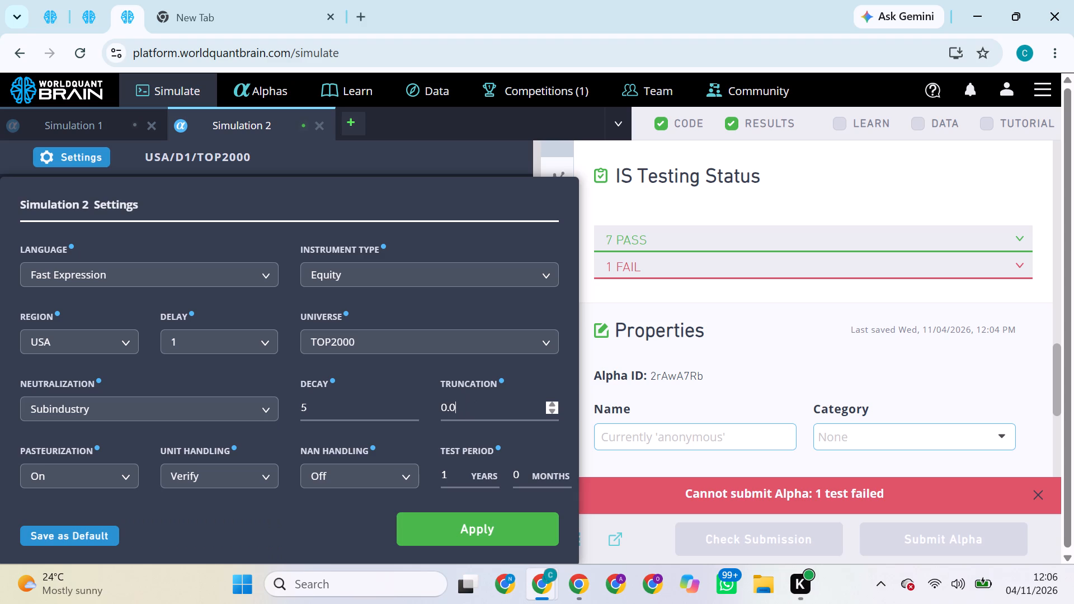
type("41")
left_click(539, 527)
left_click(505, 541)
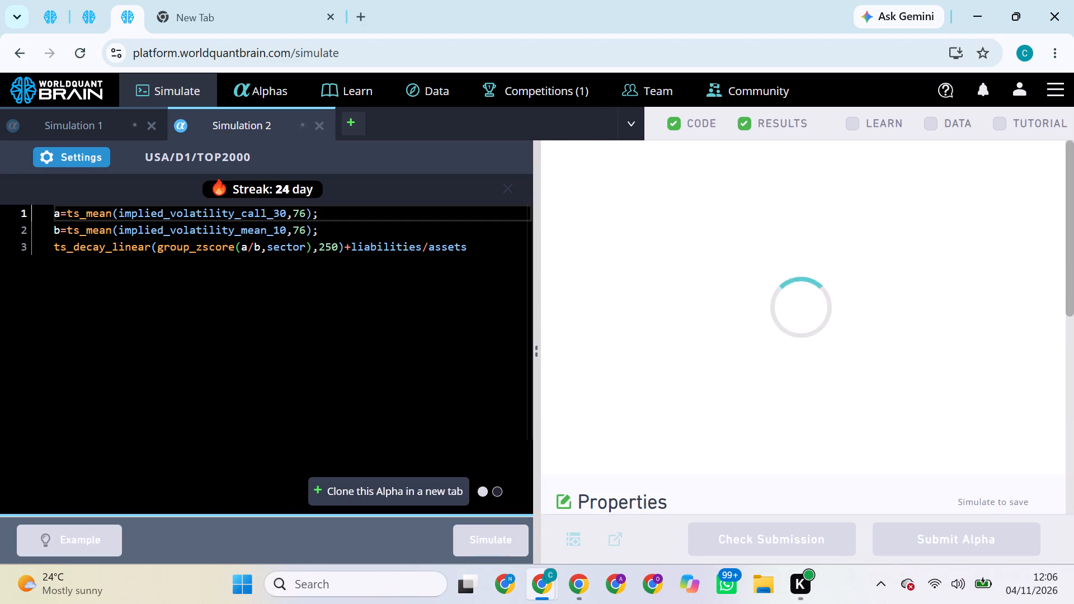
On the page with the USA/D1/TOP3000 alpha, show the test period and try to submit the alpha.
left_click(47, 4)
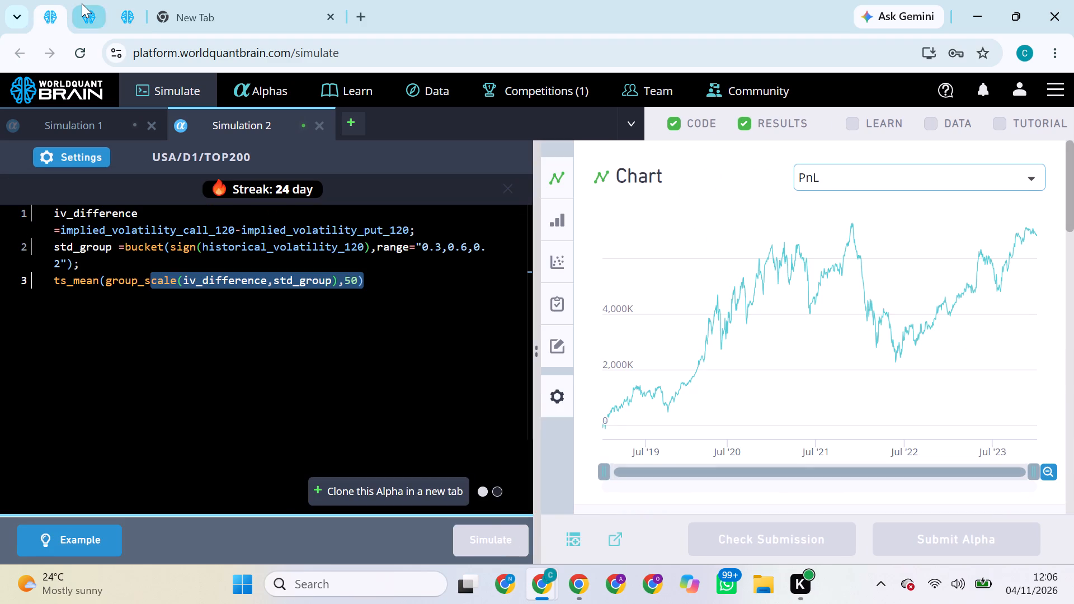
left_click(82, 3)
left_click(811, 527)
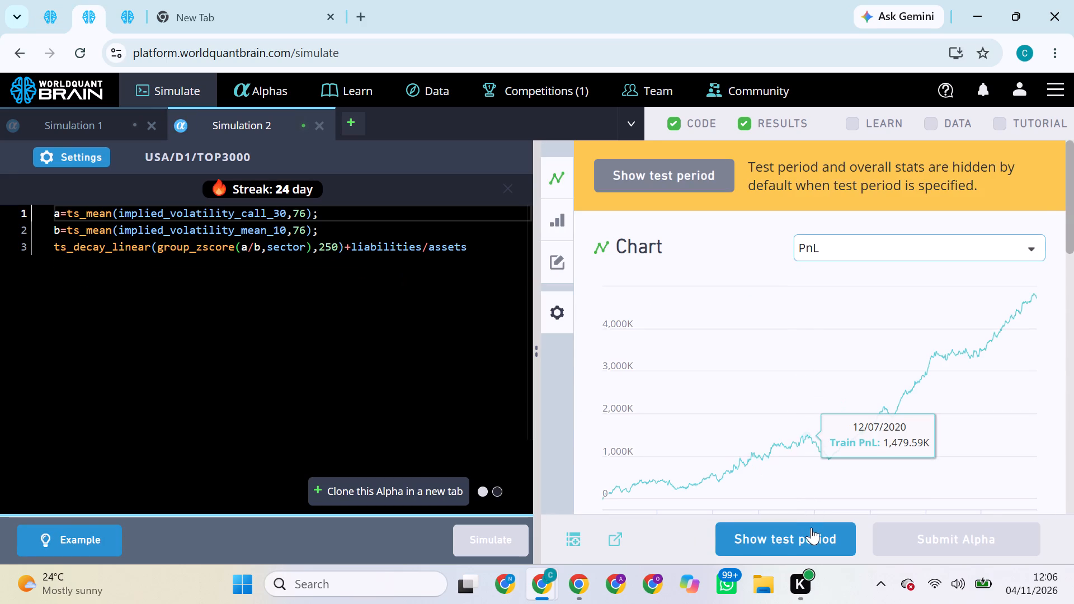
left_click(989, 537)
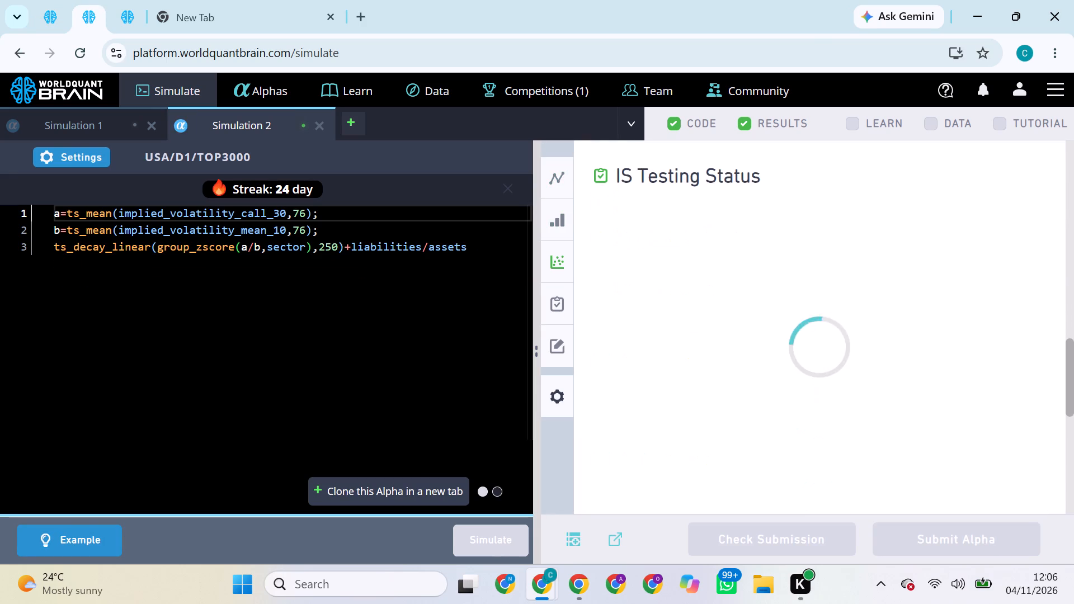
On the page with the USA/D1/TOP200 alpha, set the decay to 4 and try to start the simulation.
left_click(36, 2)
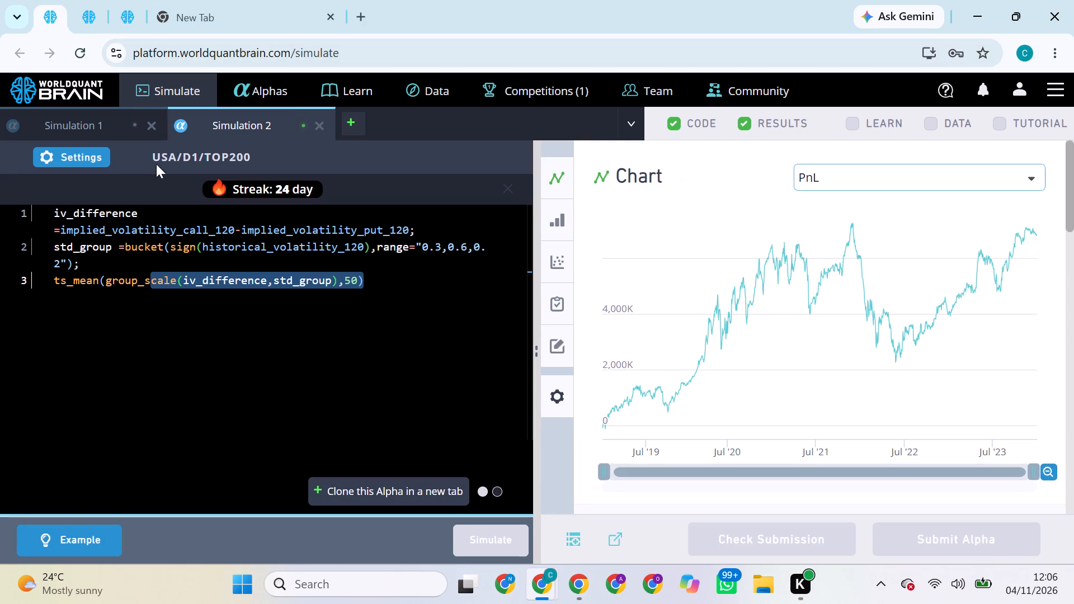
left_click(102, 161)
left_click(333, 418)
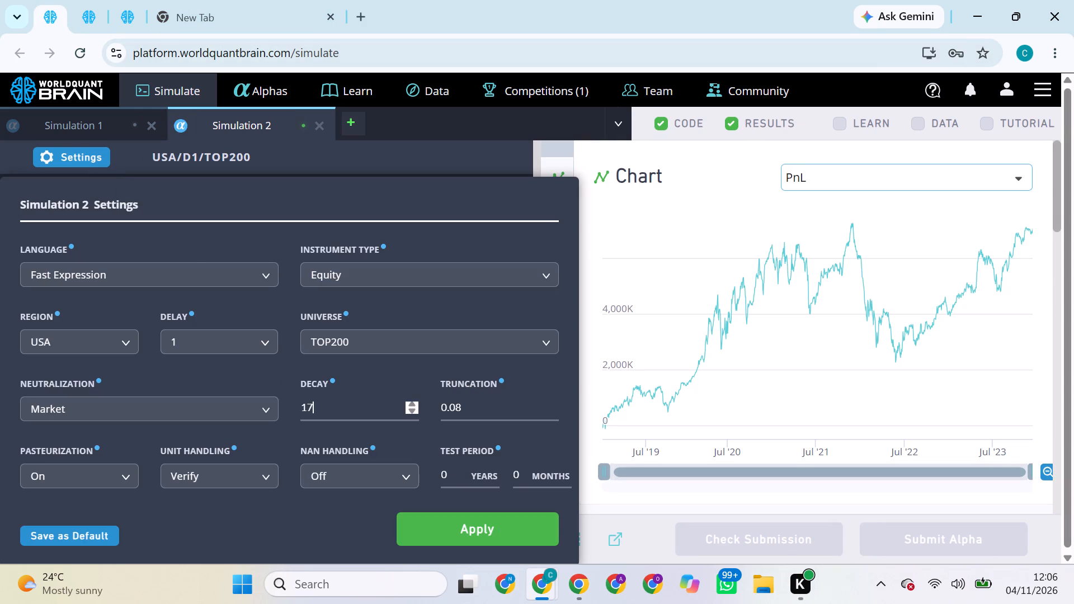
key("BackSpace")
key("BackSpace")
key("BackSpace")
key("4")
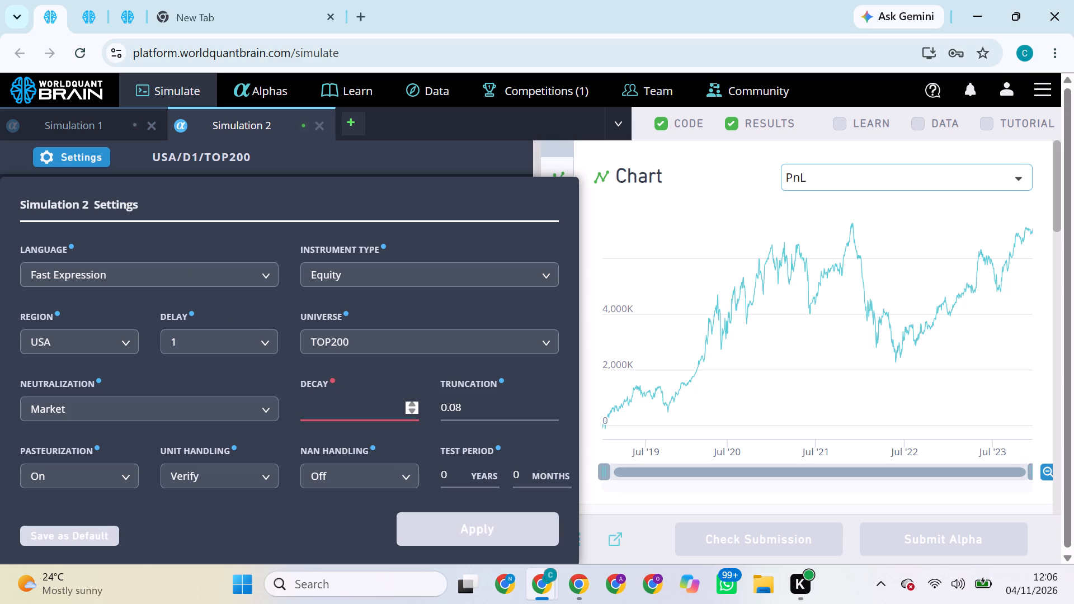
left_click(497, 544)
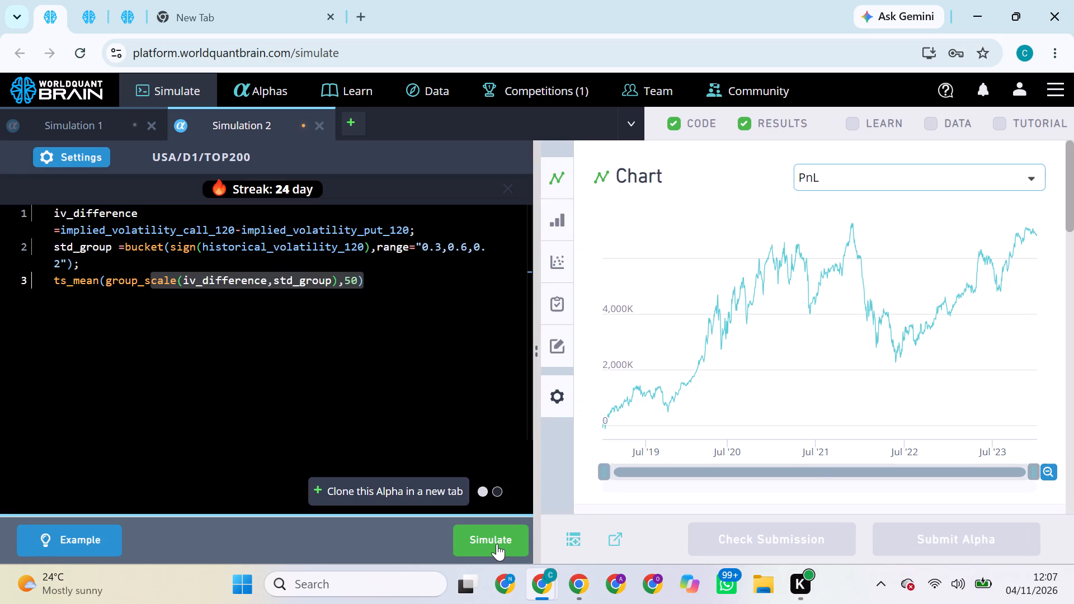
left_click(497, 544)
left_click(497, 544)
left_click(497, 544)
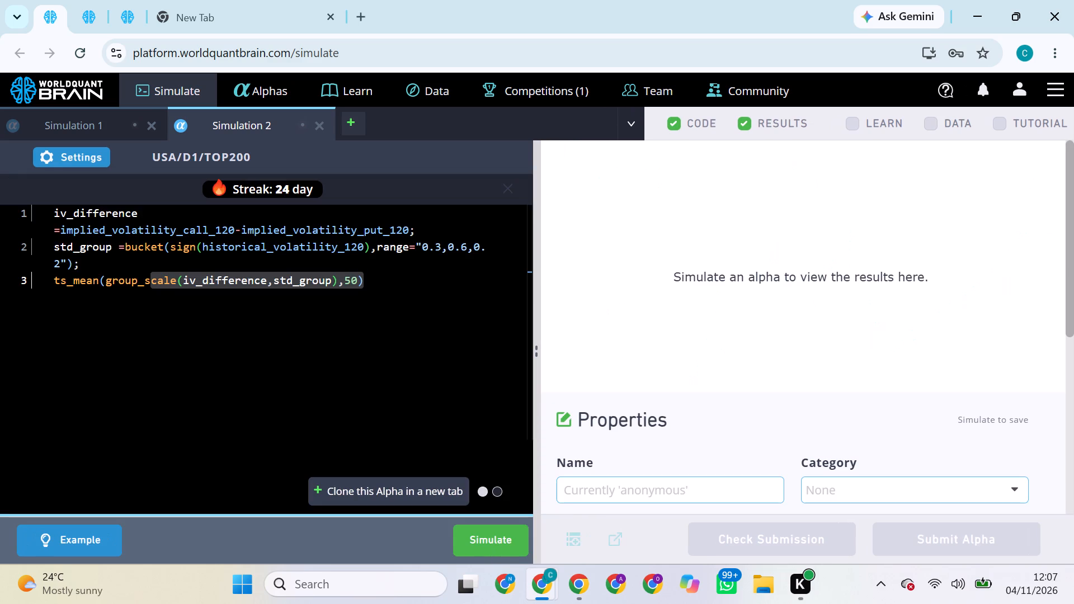
Set the USA/D1/TOP3000 alpha's neutralization to Market and decay to 4, and try to start its simulation.
left_click(77, 0)
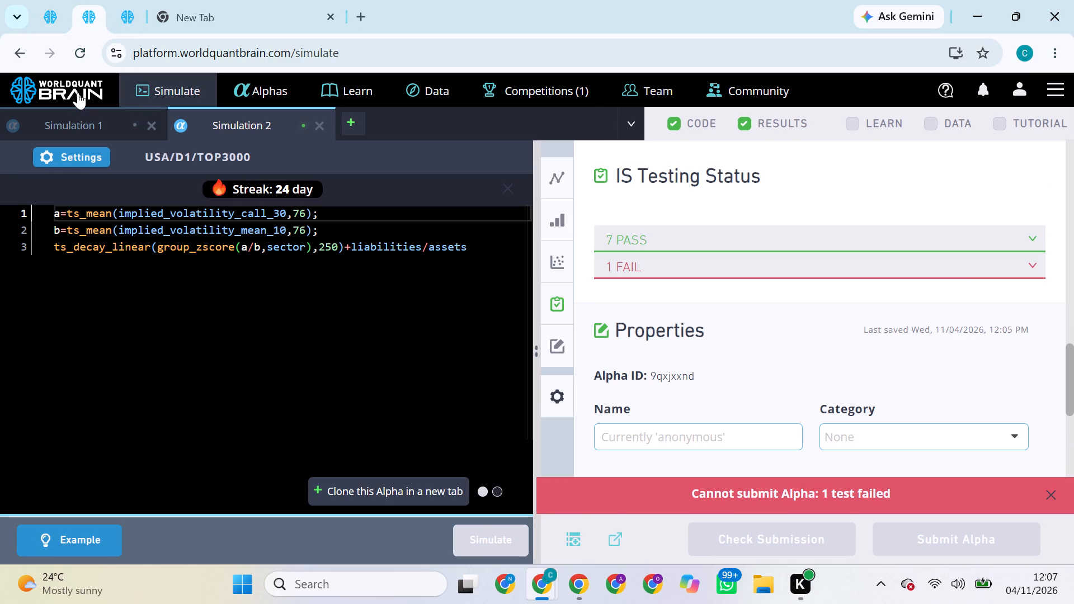
left_click(75, 158)
left_click(126, 408)
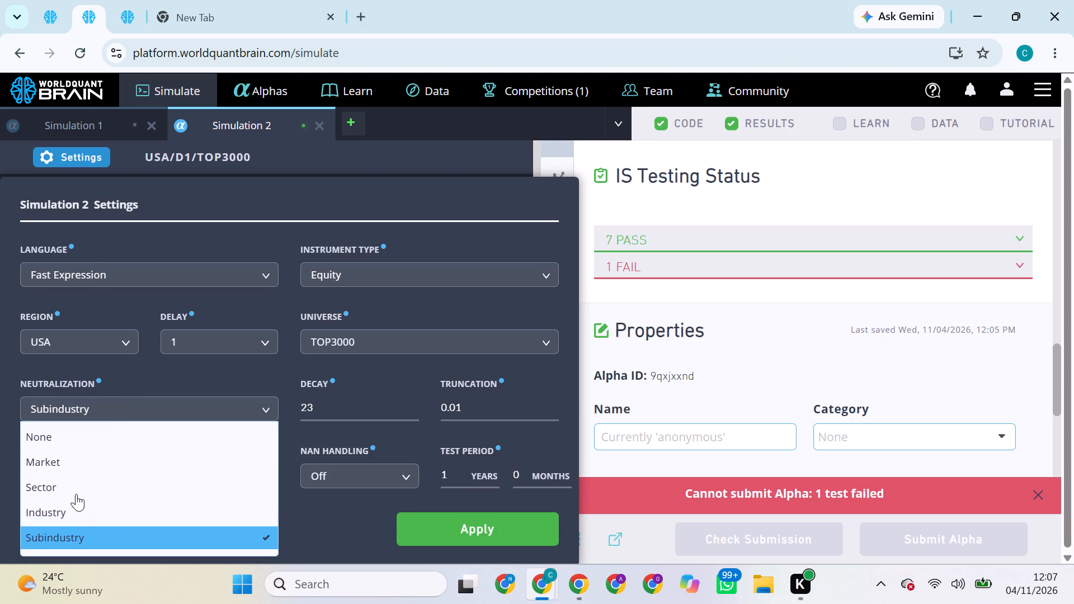
left_click(88, 468)
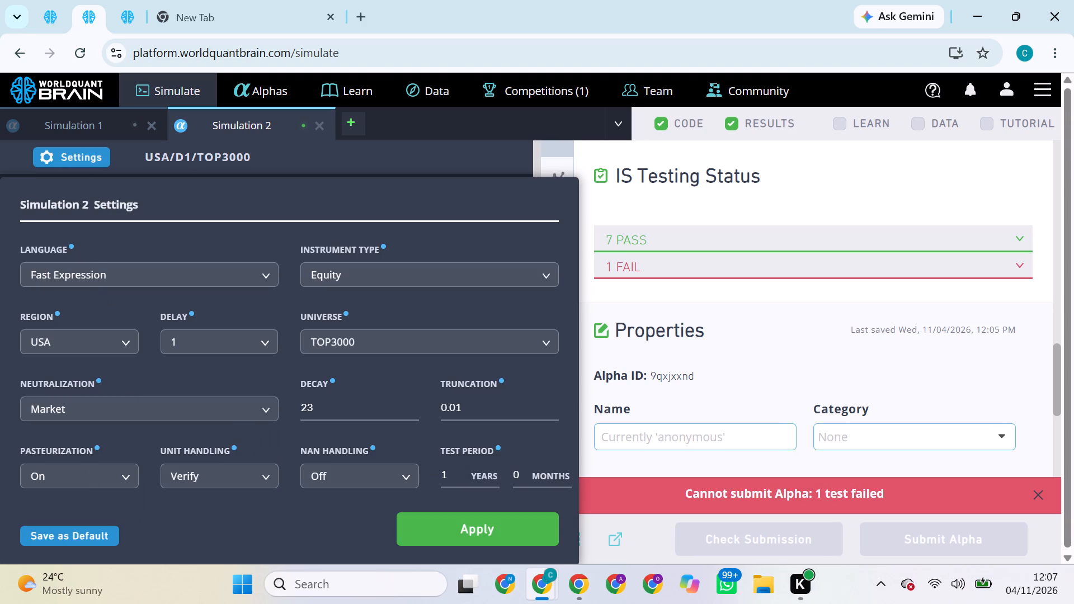
left_click(340, 398)
key("BackSpace")
key("BackSpace")
key("BackSpace")
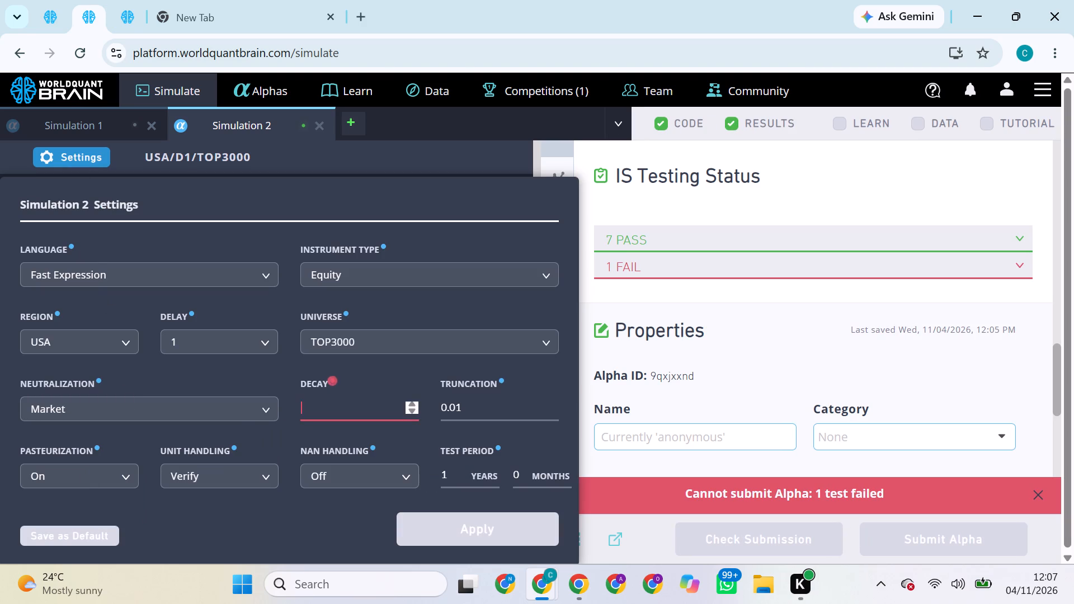
key("4")
left_click(533, 531)
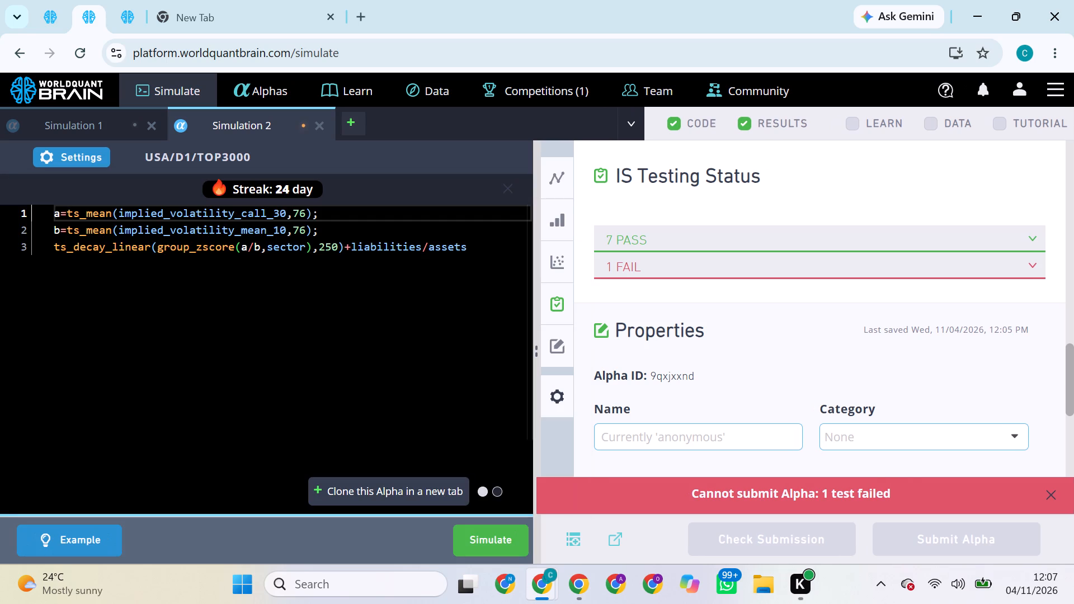
left_click(511, 540)
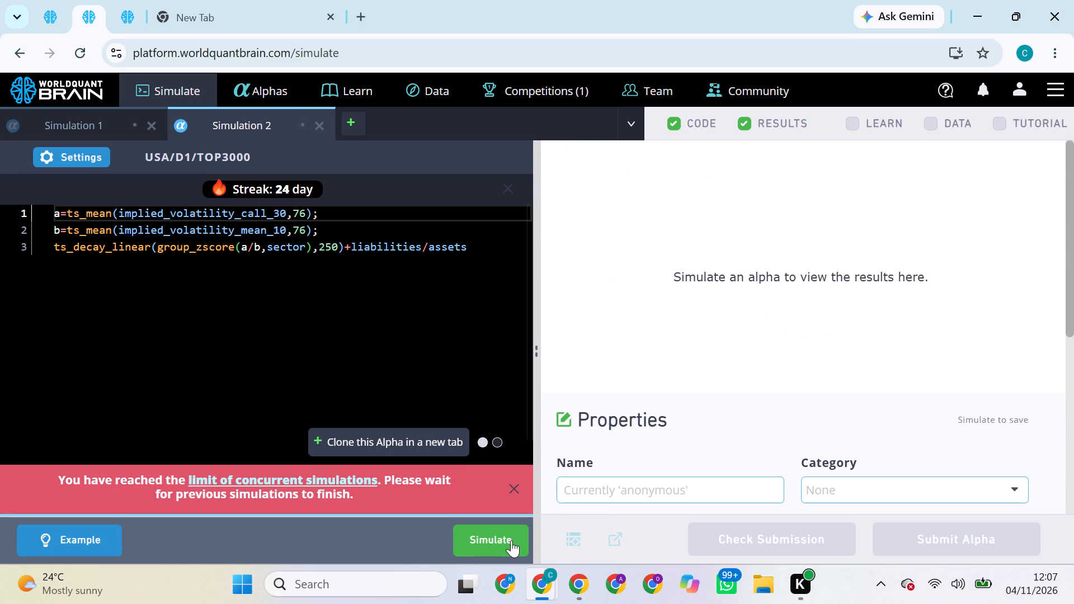
left_click(511, 538)
Check the simulation progress of the alphas on the other open pages.
left_click(64, 0)
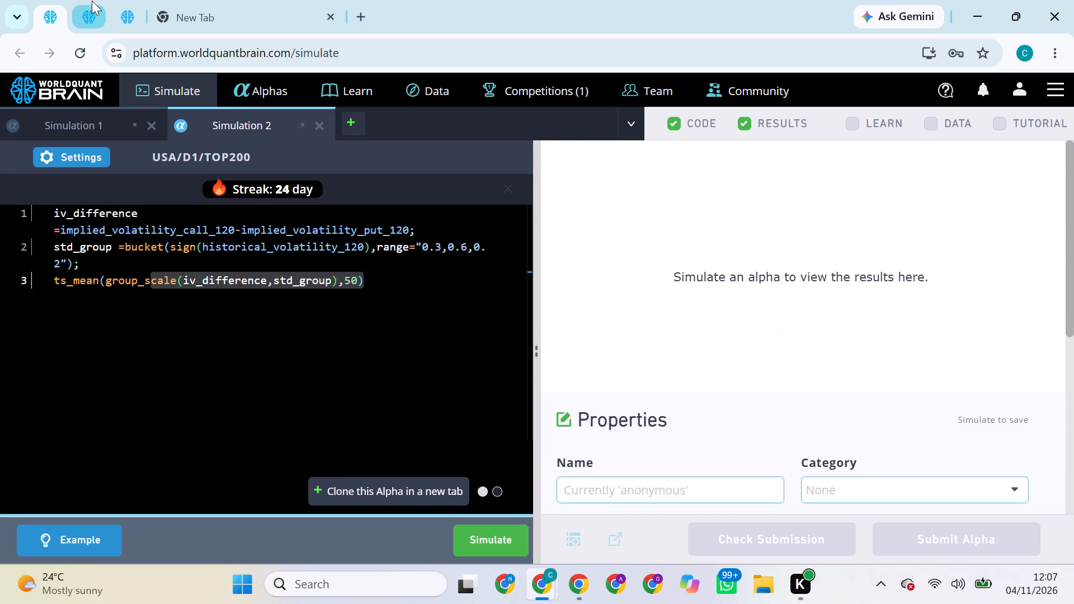
left_click(92, 1)
left_click(132, 9)
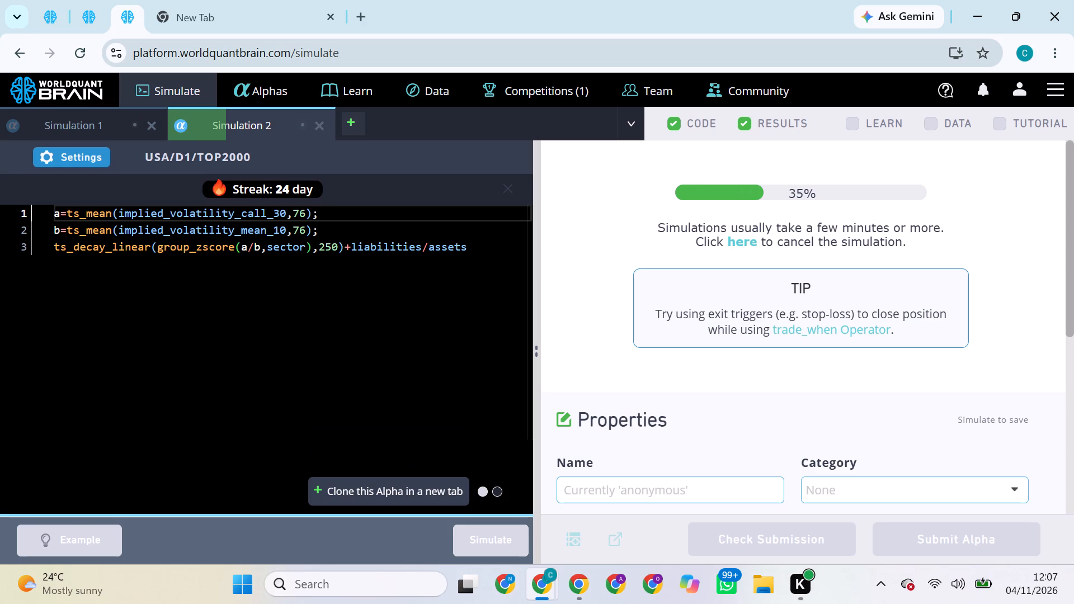
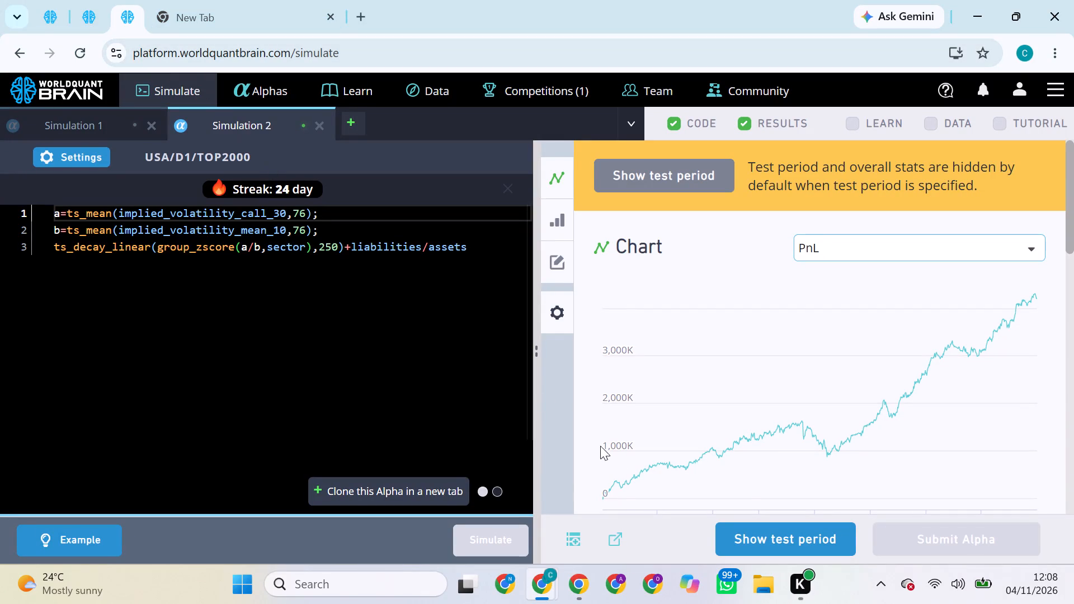
Show the test period for the USA/D1/TOP2000 alpha and try to submit the alpha.
scroll(764, 451, "down", 1)
left_click(785, 548)
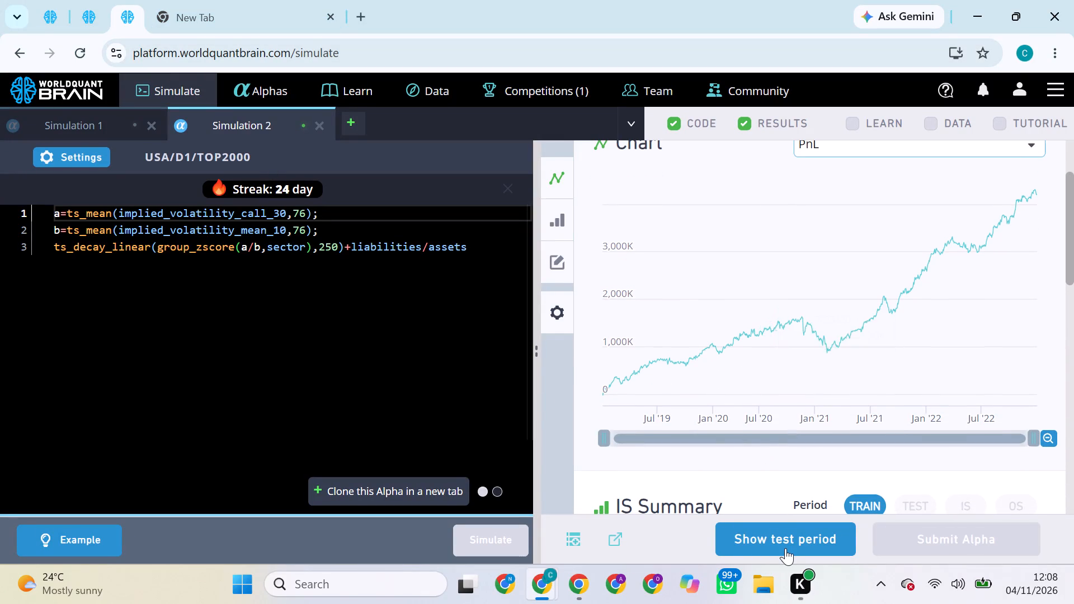
left_click(886, 533)
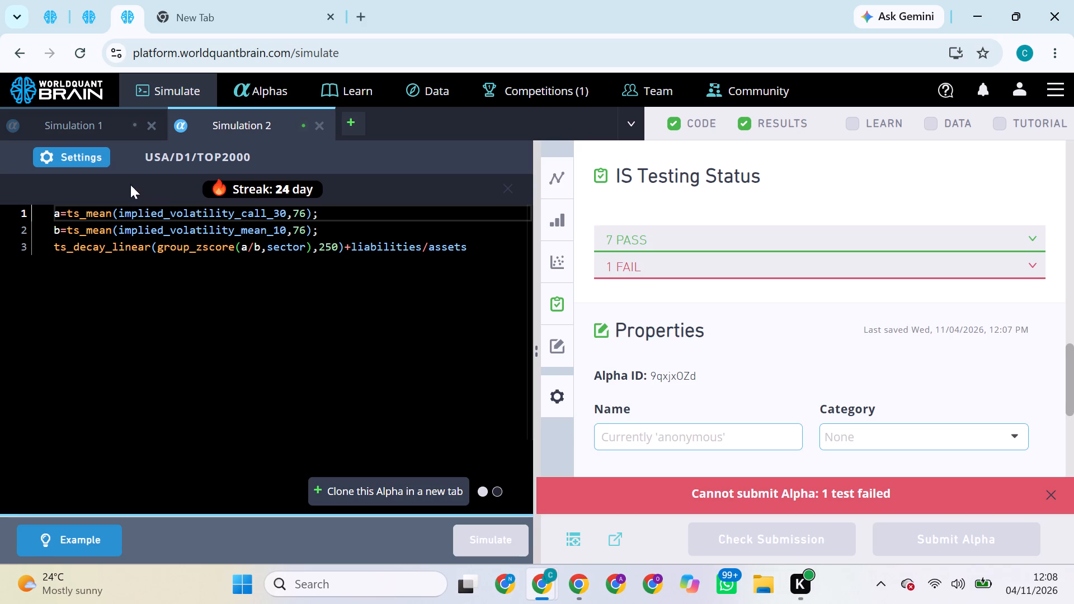
Set the USA/D1/TOP2000 alpha's decay to 4, apply the settings and start its simulation.
left_click(92, 154)
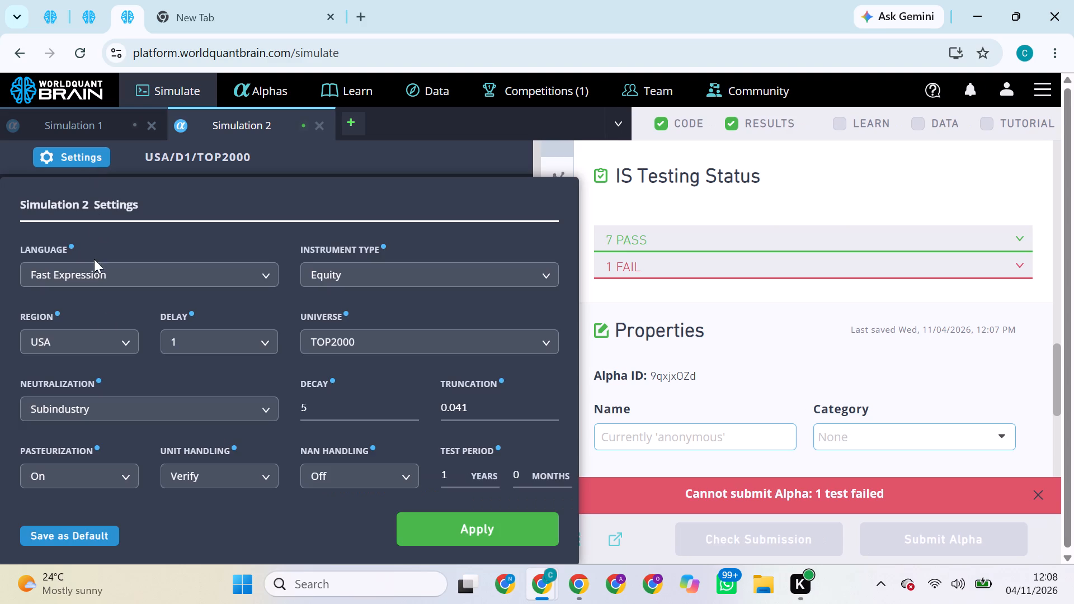
left_click(340, 413)
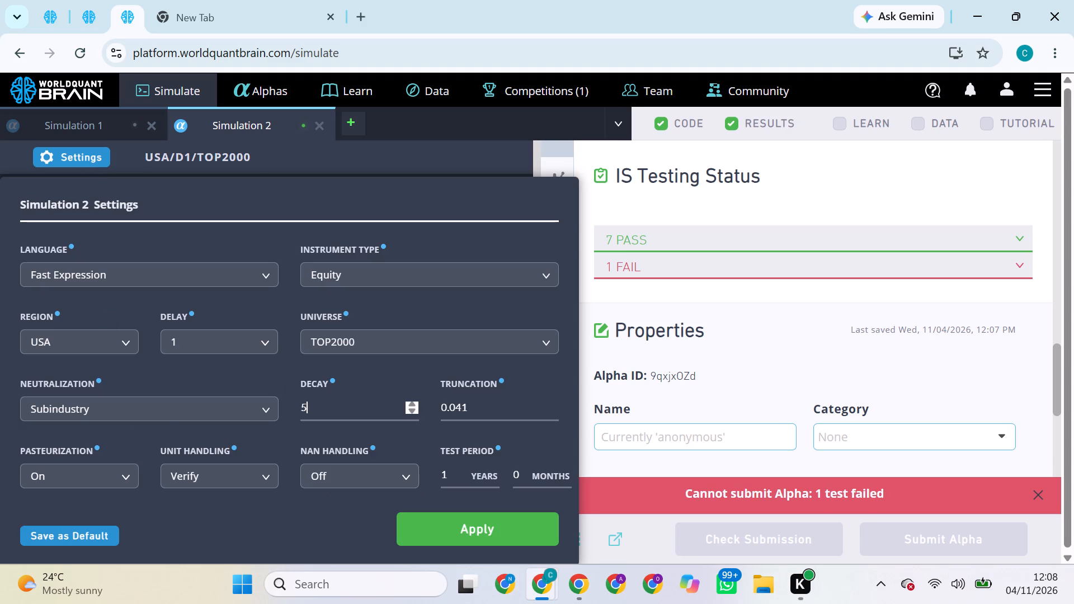
key("BackSpace")
key("4")
left_click(152, 412)
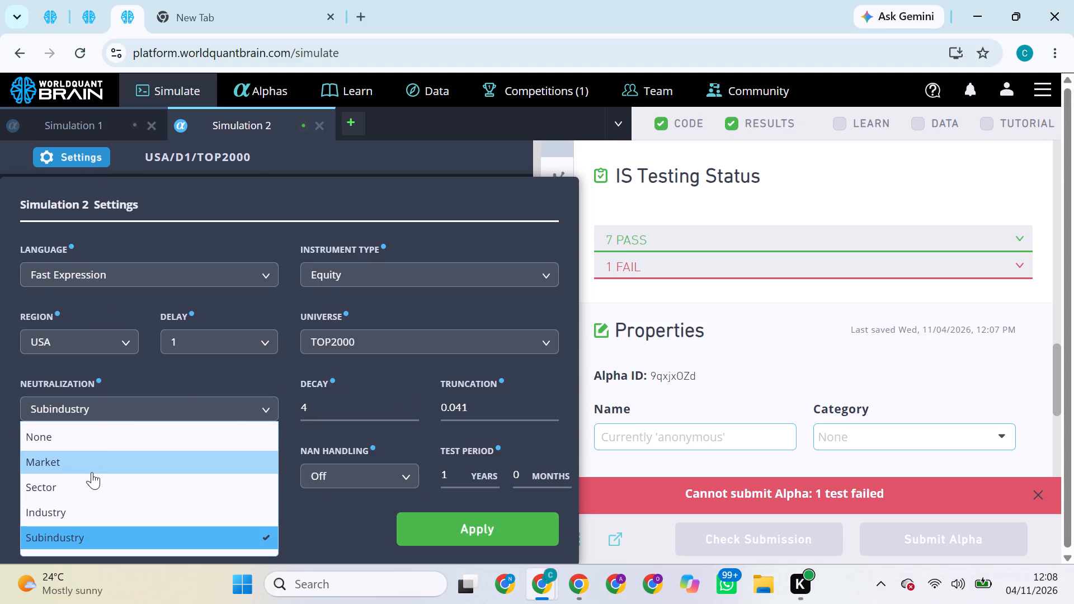
left_click(428, 517)
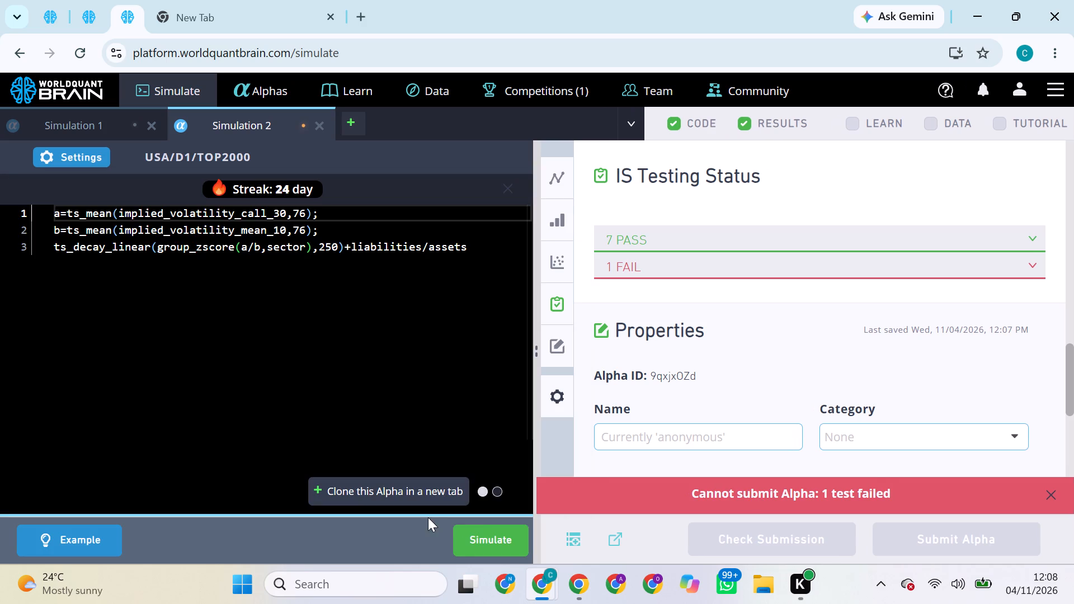
left_click(482, 525)
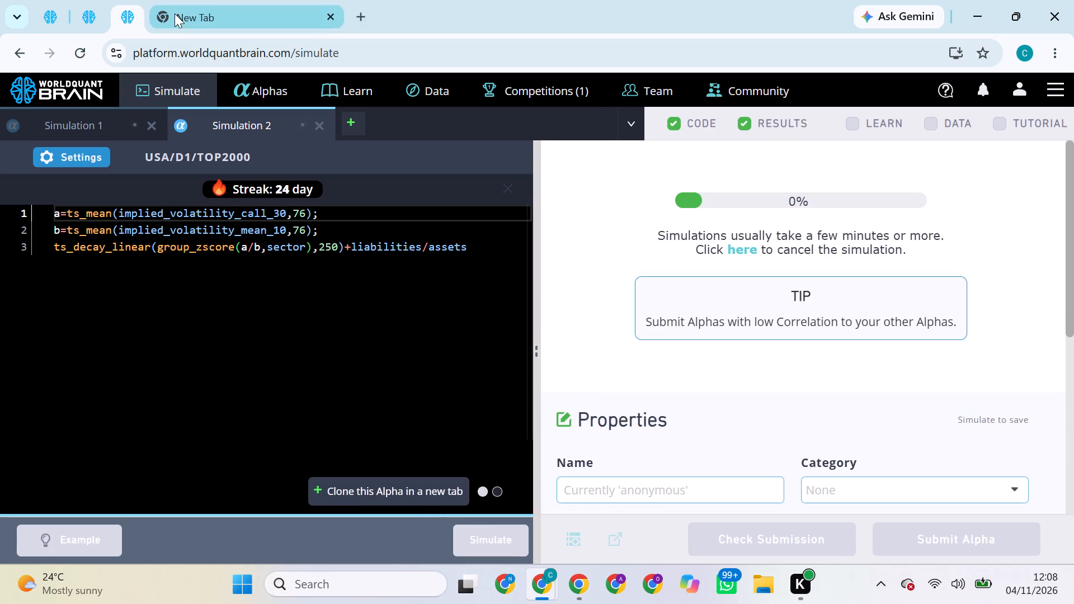
On the page with the USA/D1/TOP3000 alpha, start the simulation again.
left_click(104, 1)
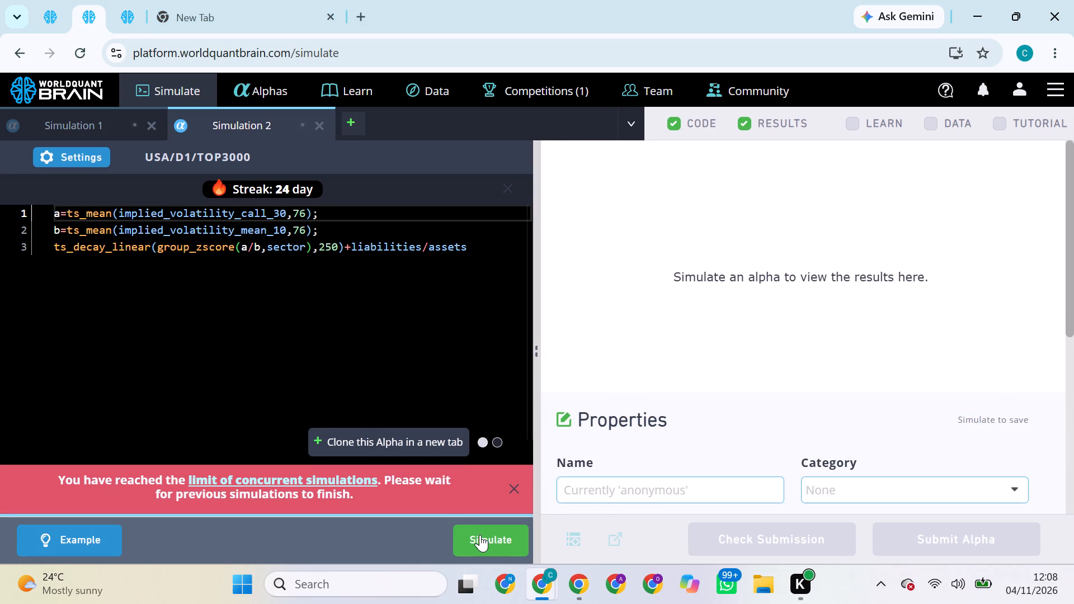
left_click(480, 535)
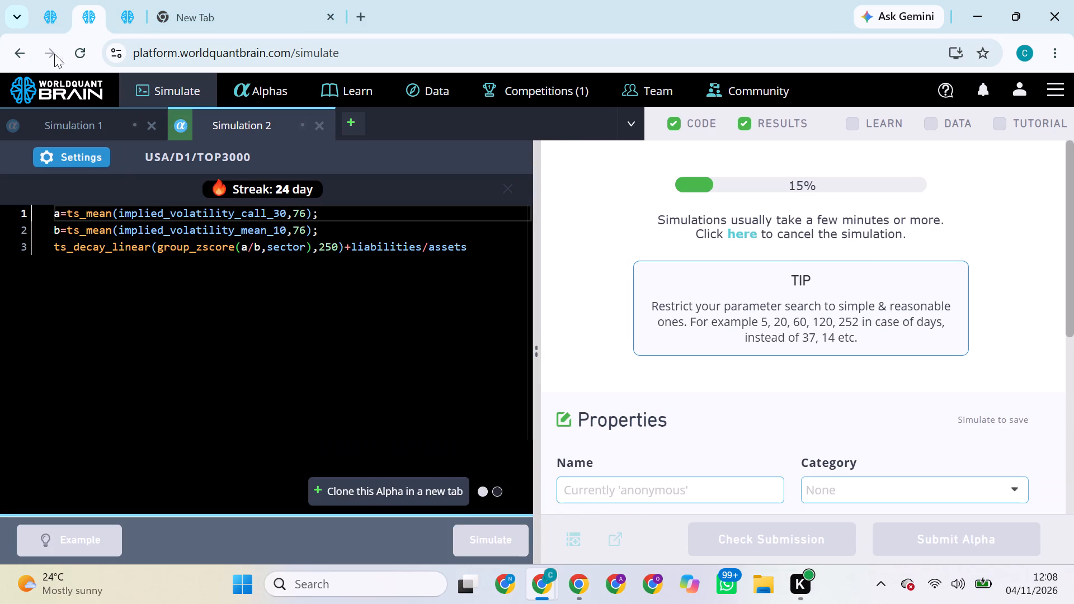
On the page with the USA/D1/TOP200 alpha, set the neutralization to Sector and try to start the simulation.
left_click(43, 7)
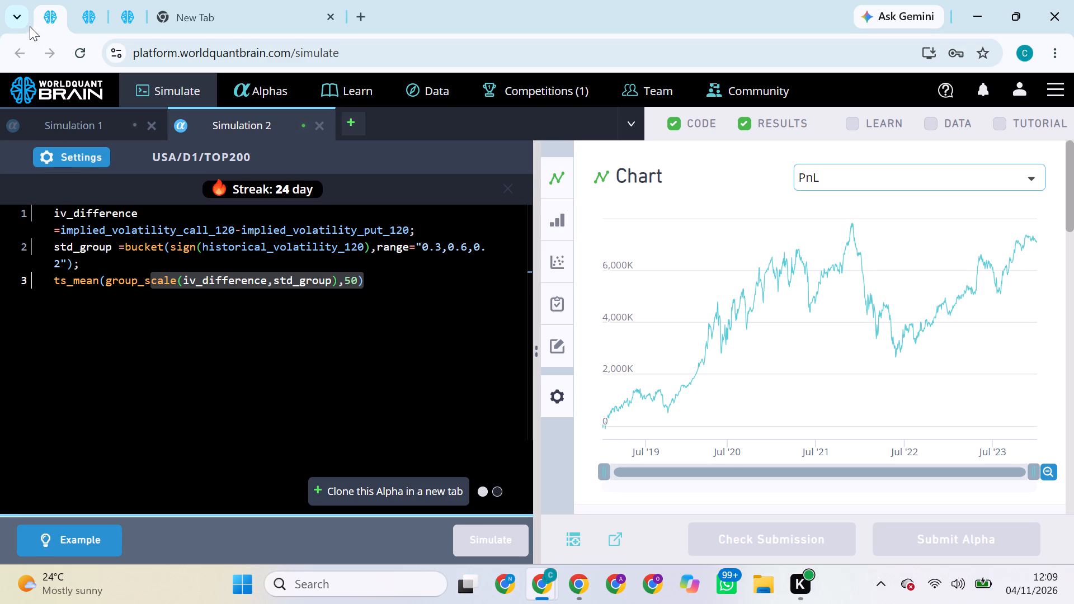
left_click(79, 155)
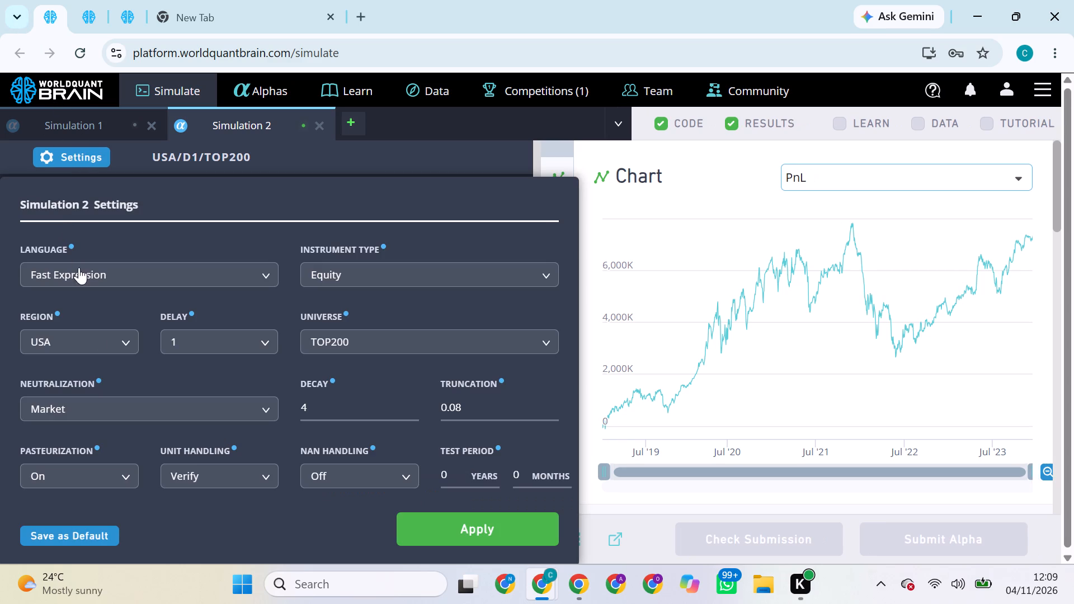
left_click(89, 409)
left_click(54, 487)
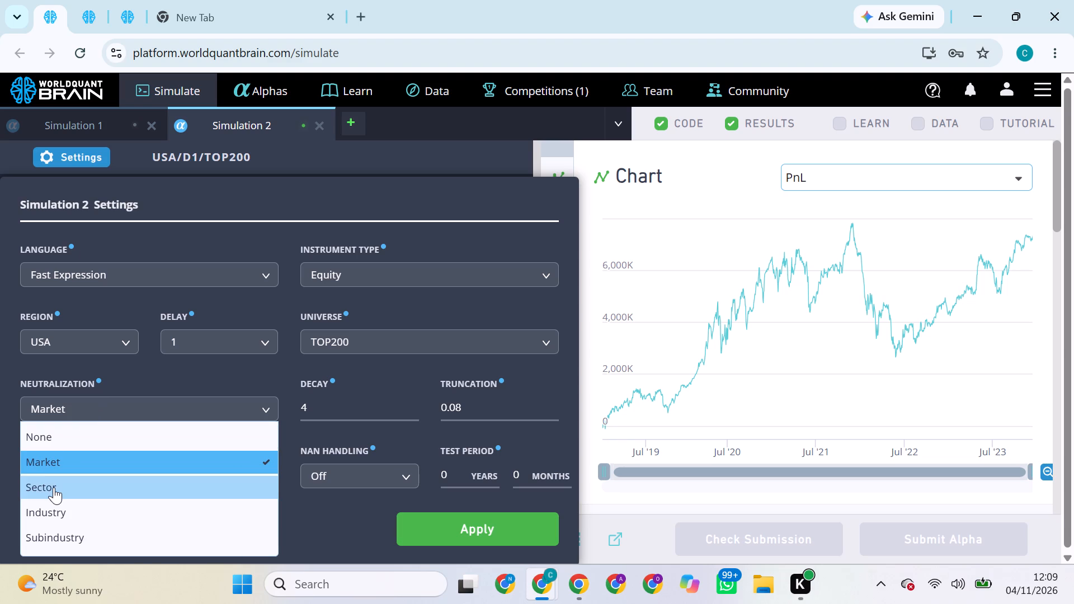
left_click(451, 517)
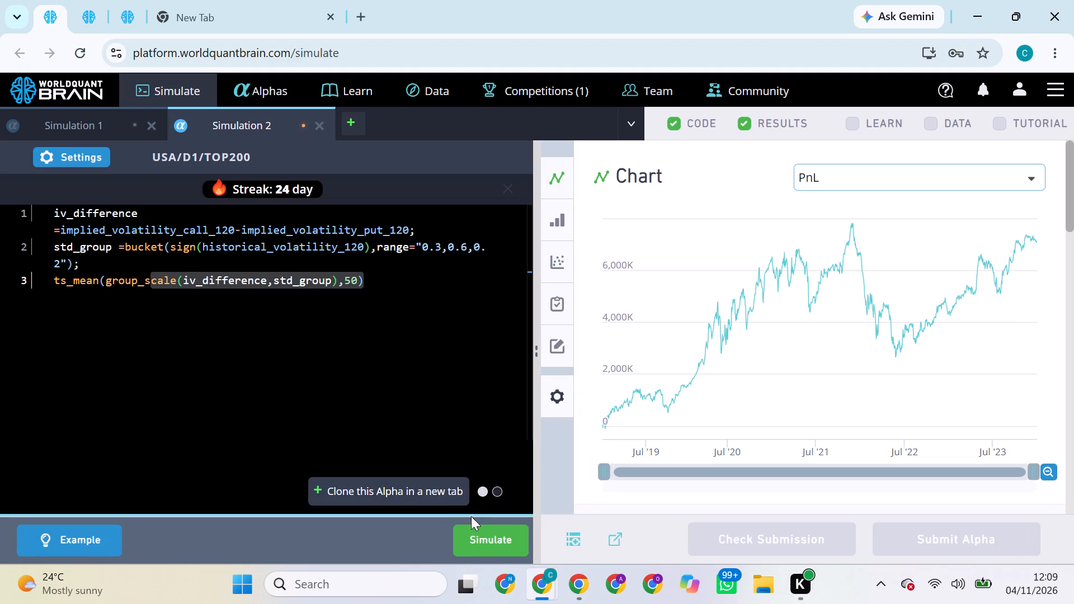
left_click(473, 522)
double_click(473, 522)
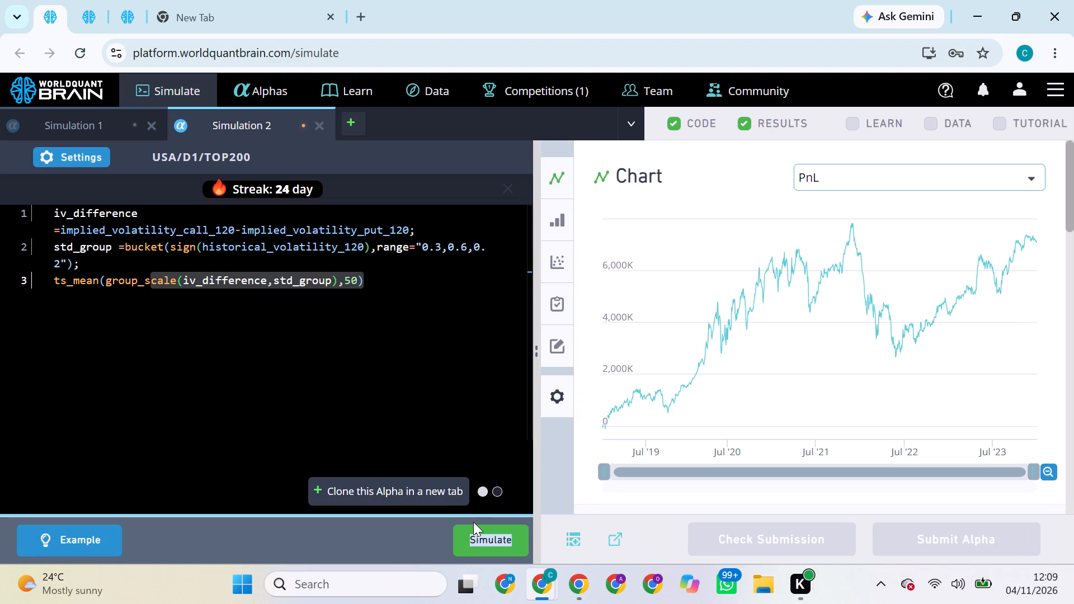
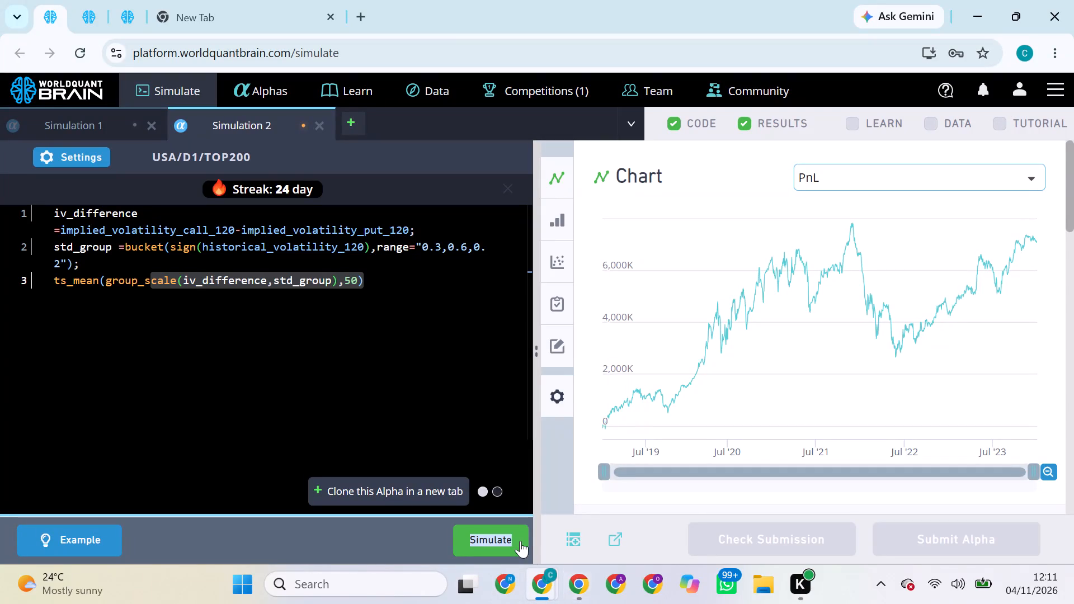
Start the simulation of the USA/D1/TOP200 alpha.
left_click(516, 535)
On the page with the USA/D1/TOP3000 alpha, show the test period and try to submit the alpha.
left_click(88, 3)
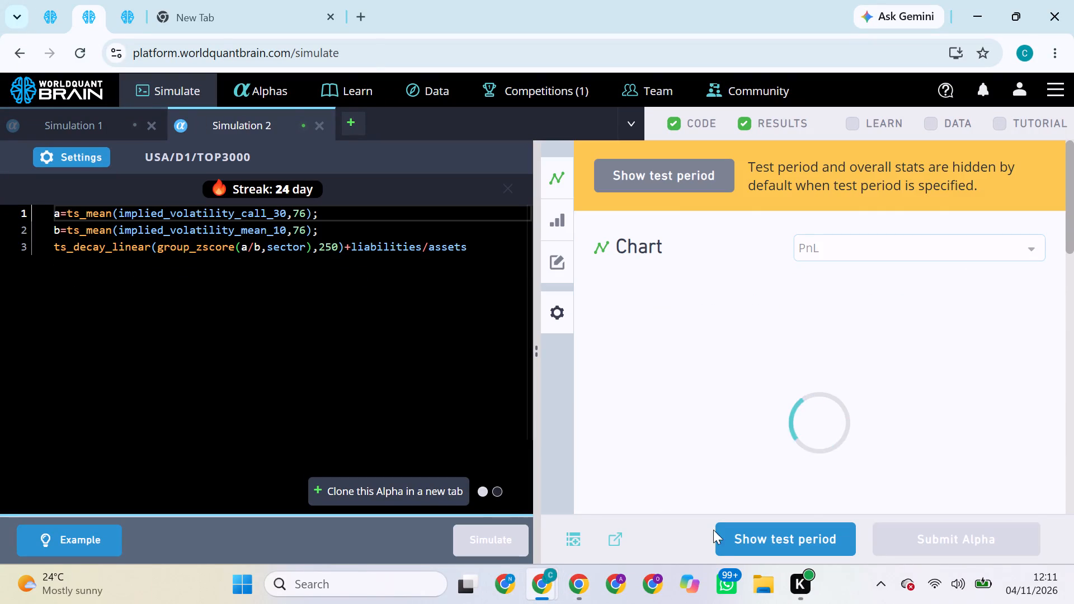
left_click(719, 535)
left_click(898, 535)
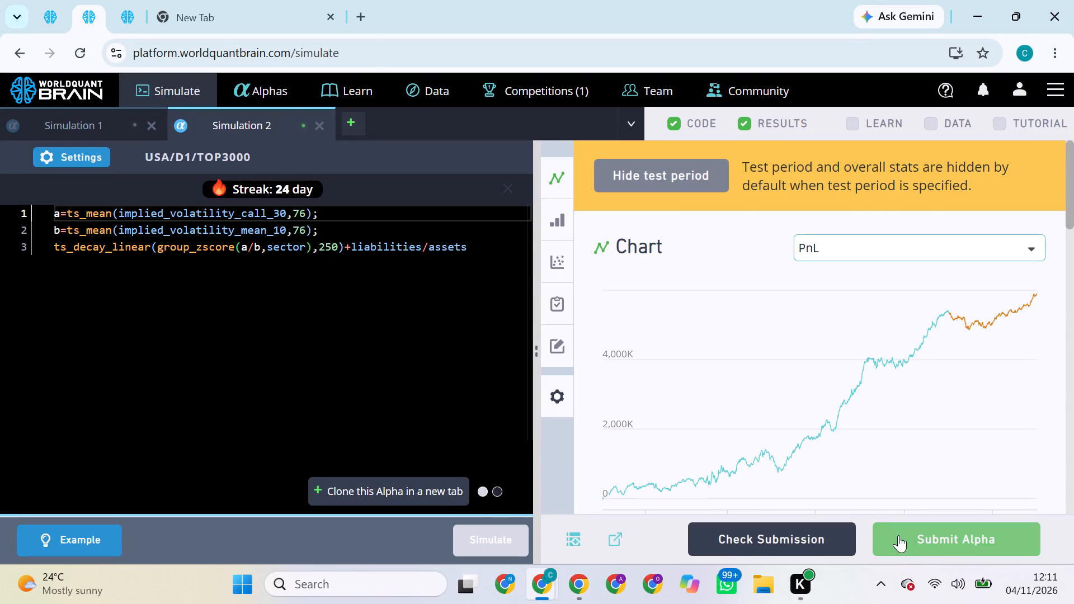
On the page with the USA/D1/TOP2000 alpha, show the test period and try to submit the alpha.
left_click(127, 1)
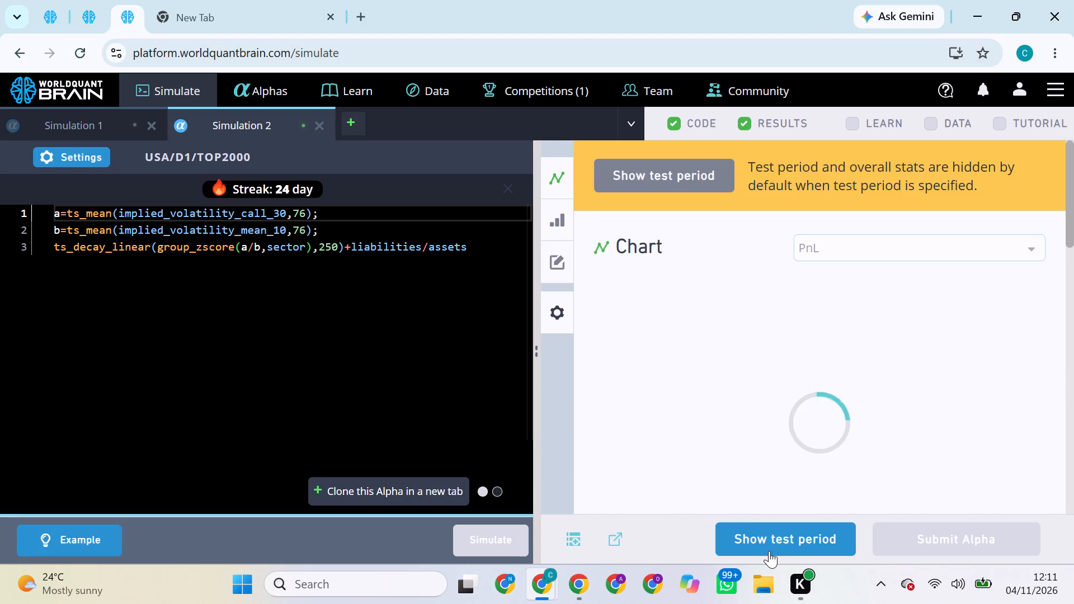
left_click(769, 551)
left_click(939, 548)
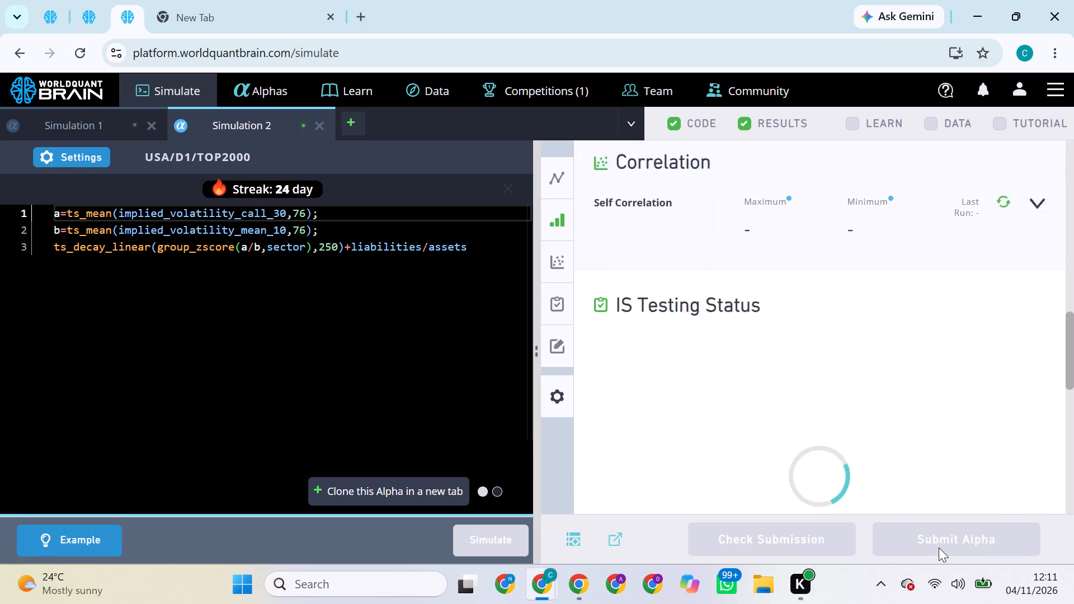
Check the simulation progress and submission test status across the three open alpha pages.
left_click(55, 0)
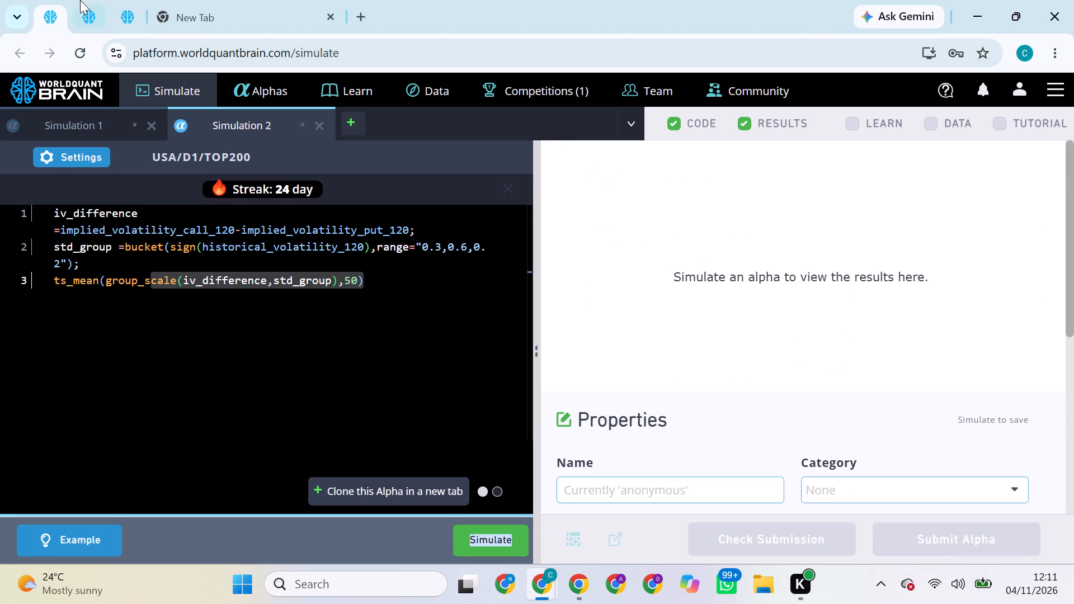
left_click(80, 0)
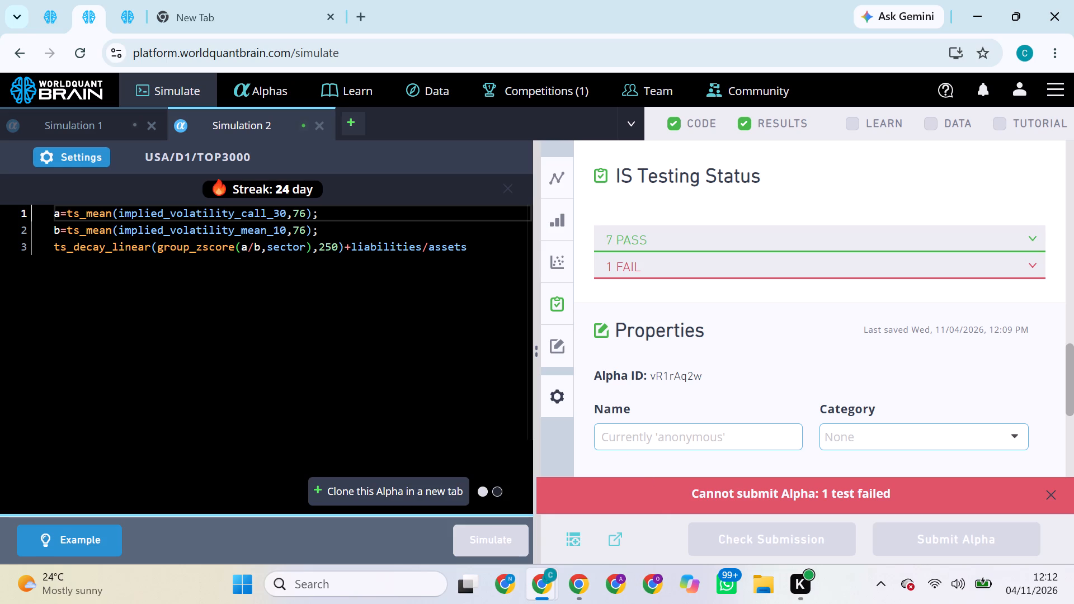
left_click(37, 0)
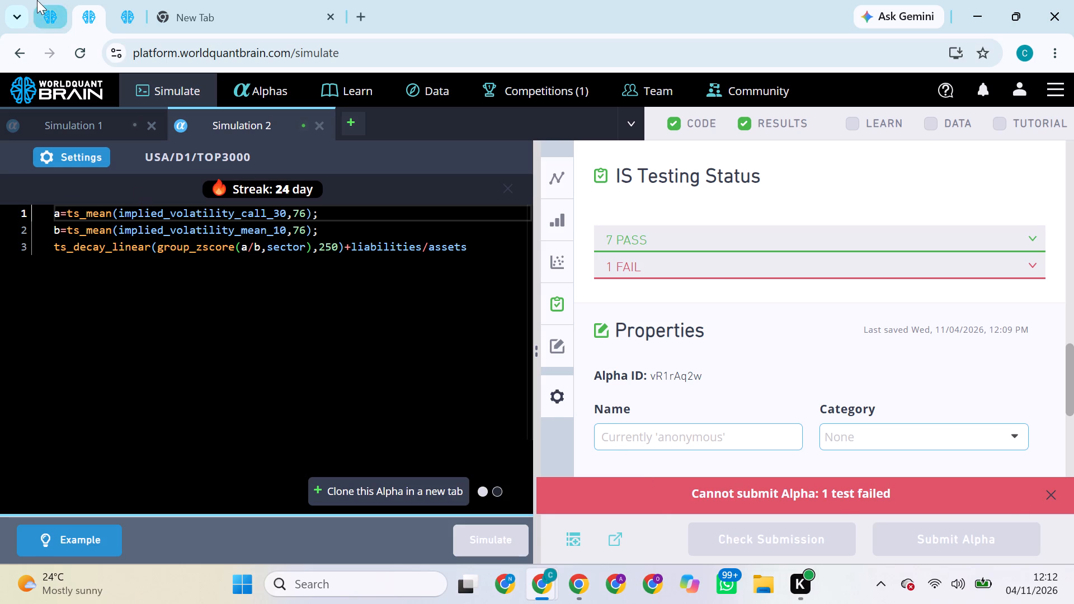
left_click(37, 0)
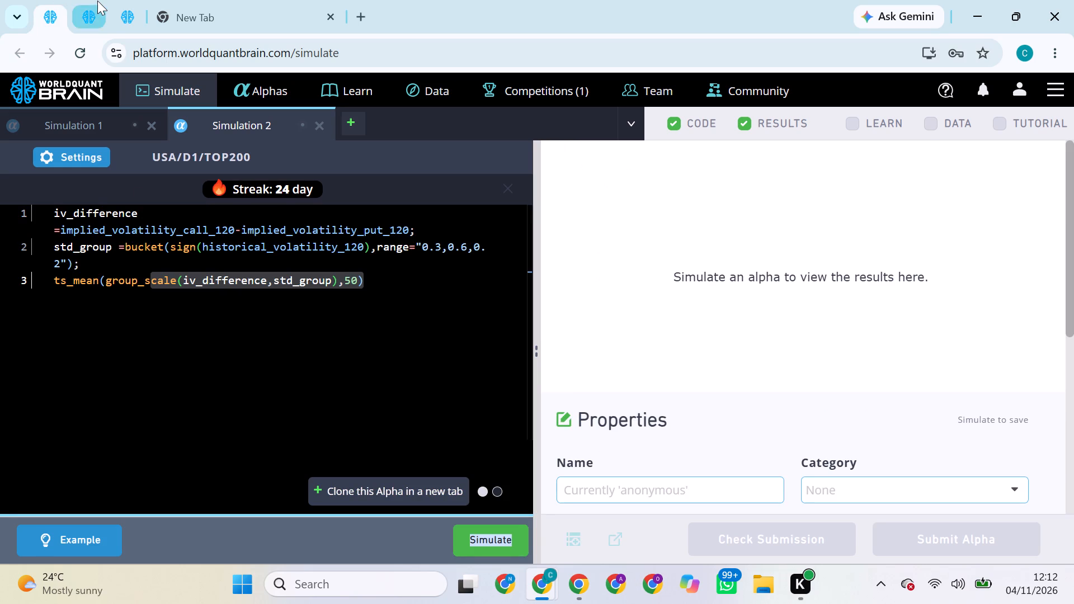
left_click(97, 1)
left_click(126, 1)
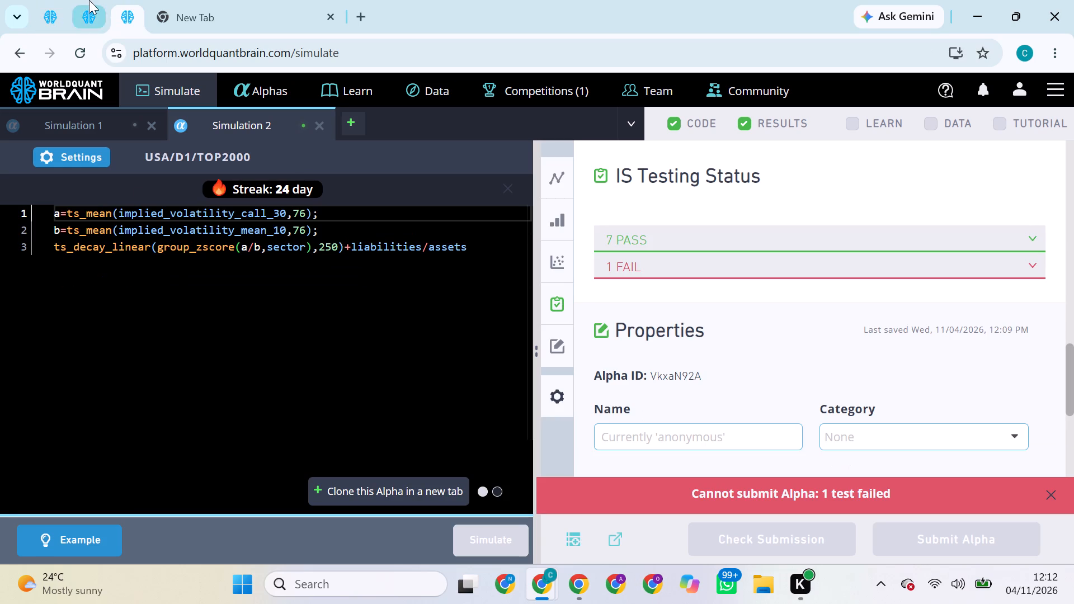
left_click(88, 0)
left_click(53, 0)
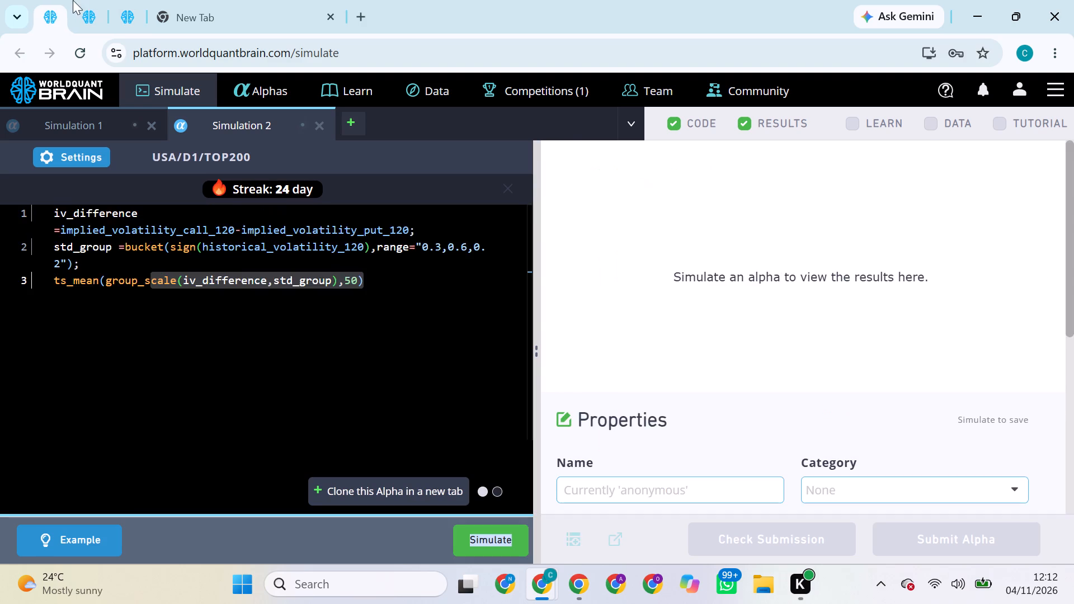
left_click(80, 1)
left_click(123, 0)
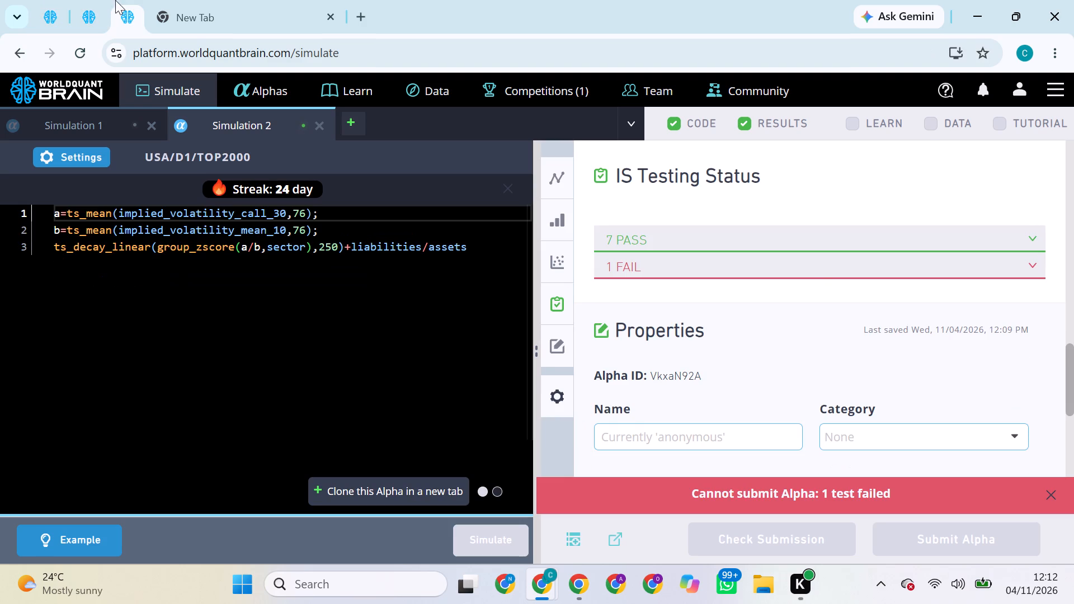
left_click(62, 0)
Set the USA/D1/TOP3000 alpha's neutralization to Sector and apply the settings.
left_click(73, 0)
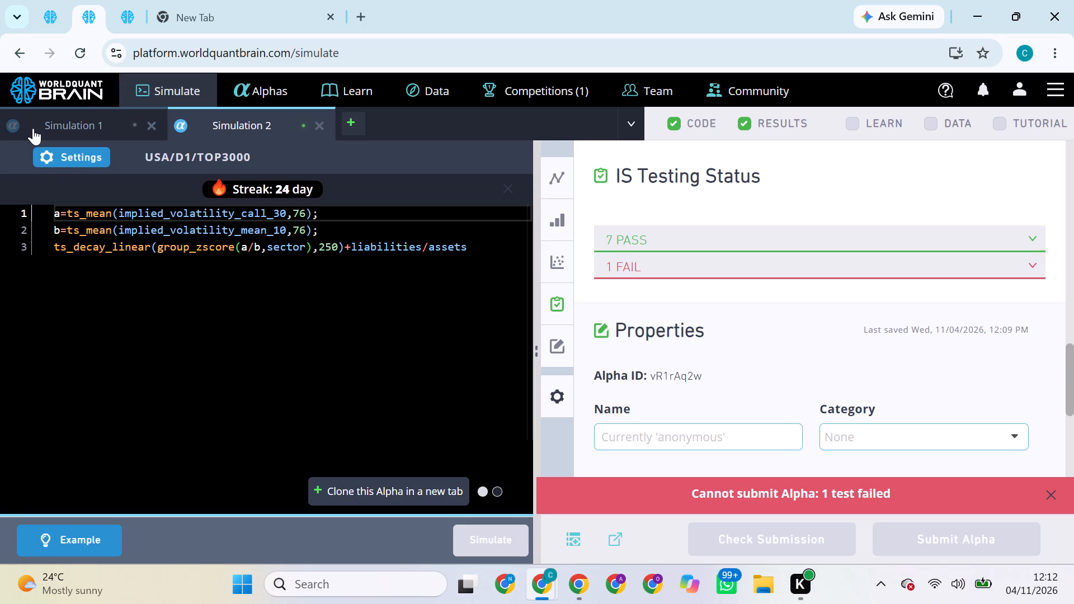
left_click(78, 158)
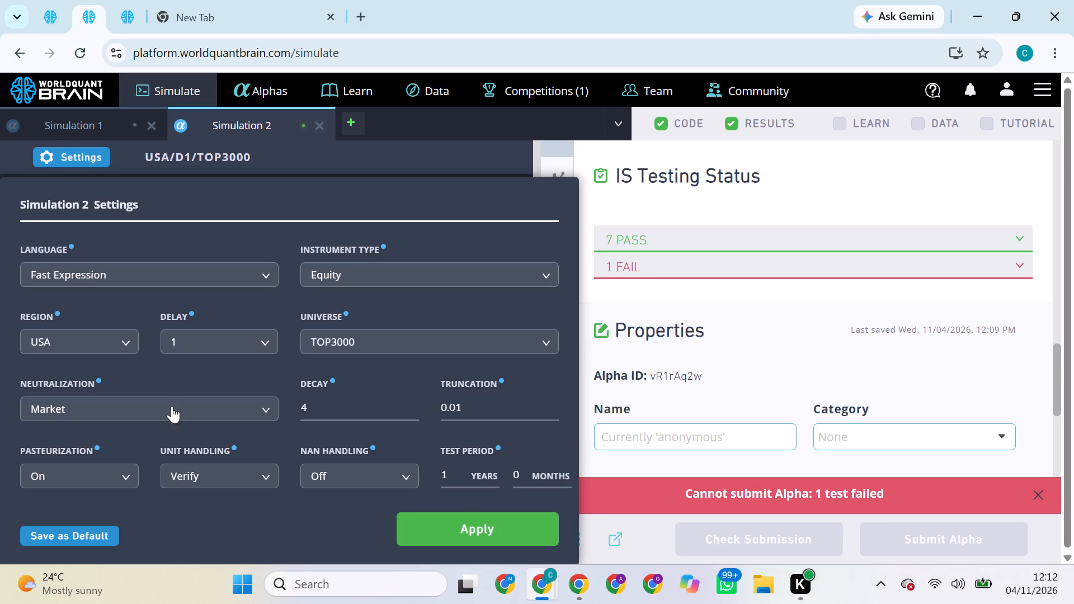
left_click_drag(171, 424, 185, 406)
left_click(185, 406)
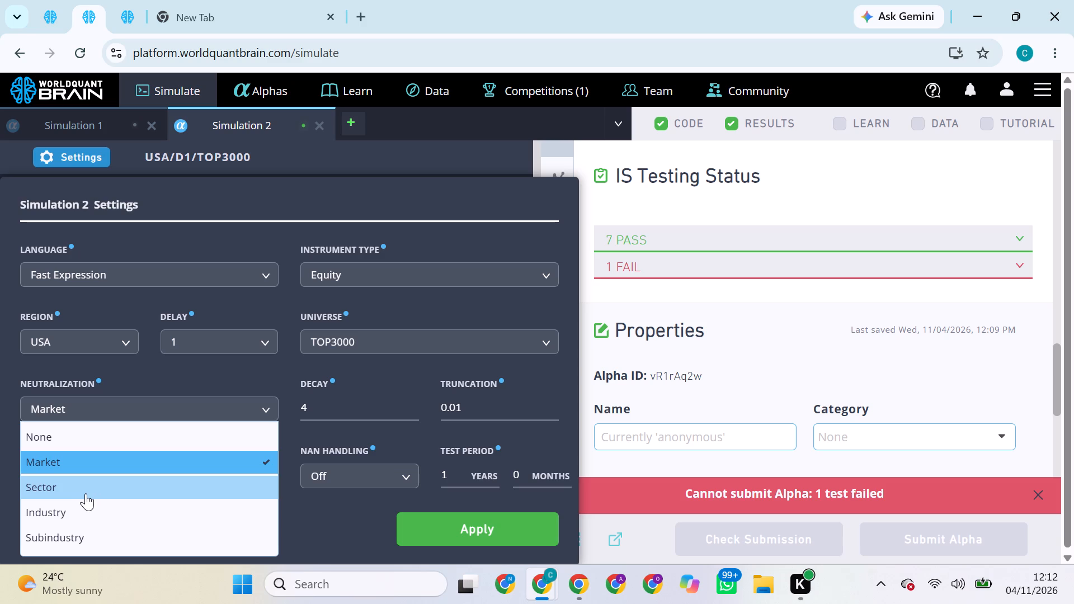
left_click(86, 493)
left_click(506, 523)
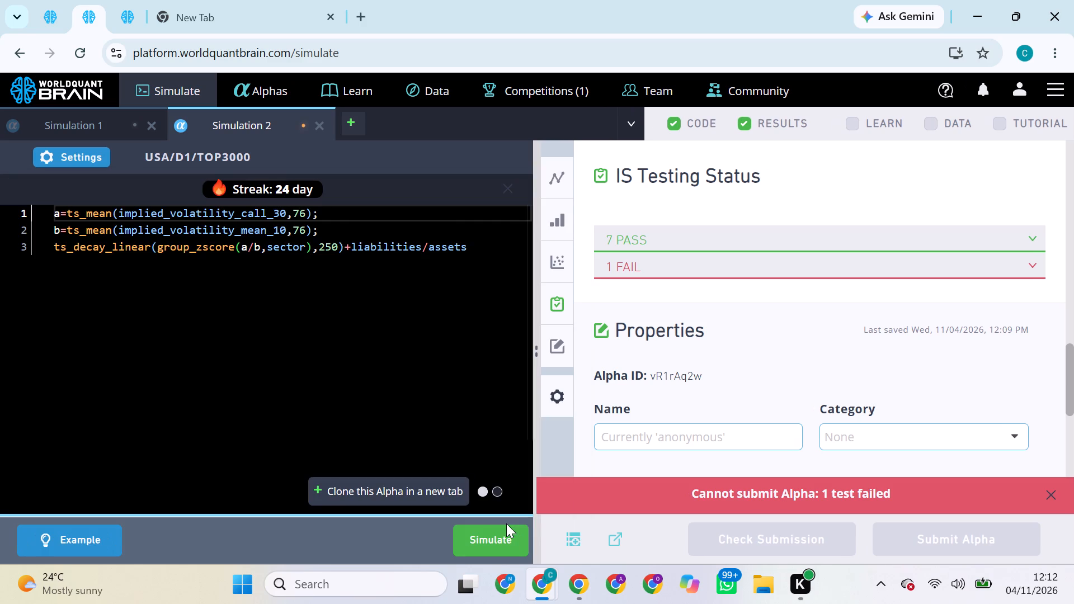
On the page with the USA/D1/TOP2000 alpha, set the decay to 1, apply the settings and start its simulation.
double_click(48, 0)
left_click(76, 0)
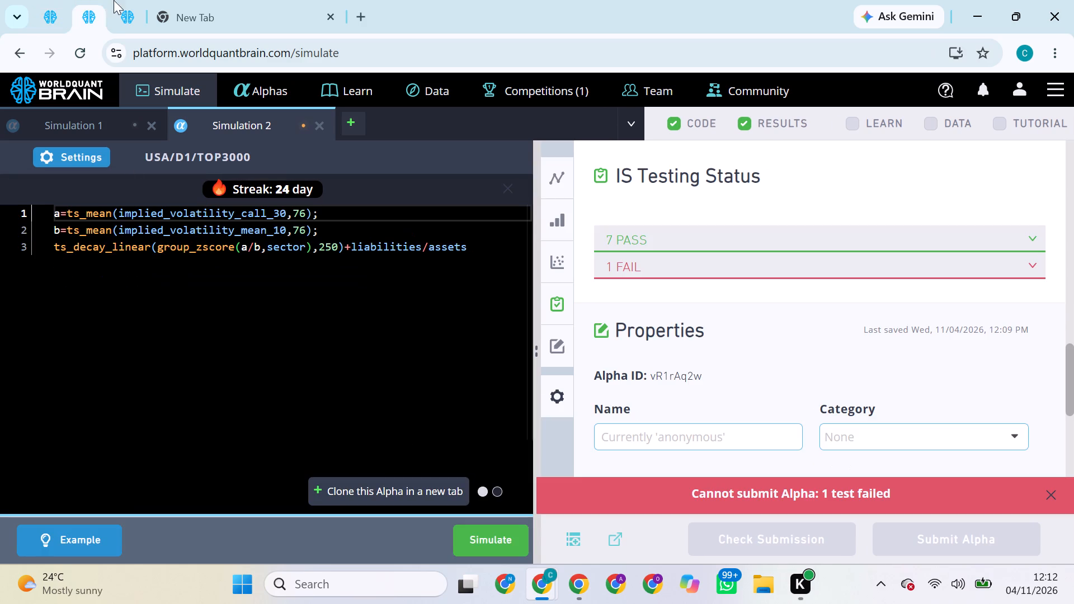
left_click(125, 0)
left_click_drag(69, 144, 72, 158)
left_click(72, 158)
left_click(123, 404)
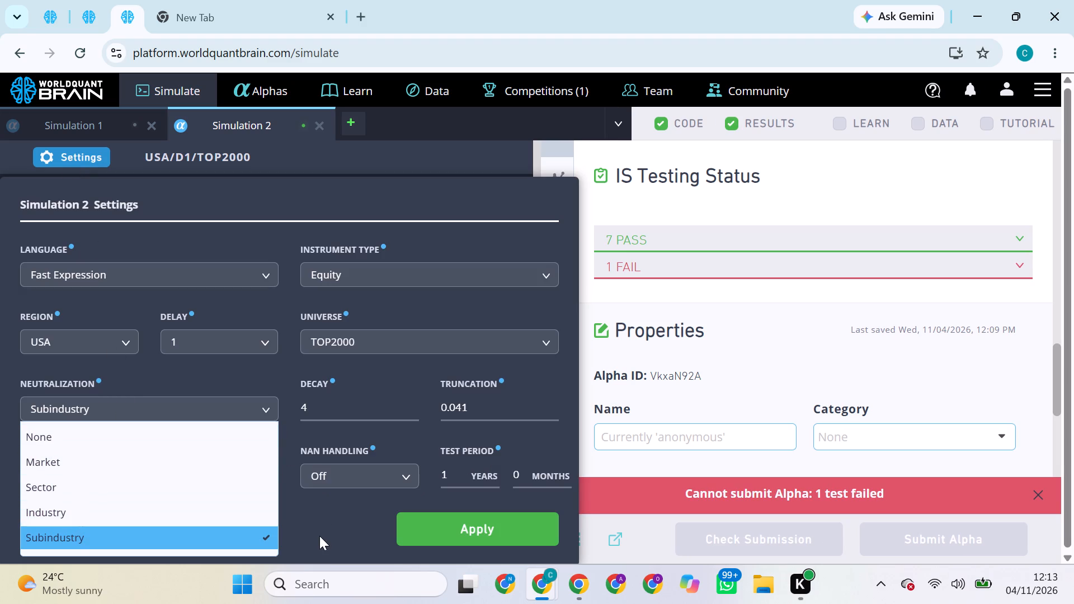
left_click_drag(319, 536, 331, 391)
left_click(331, 391)
left_click(329, 409)
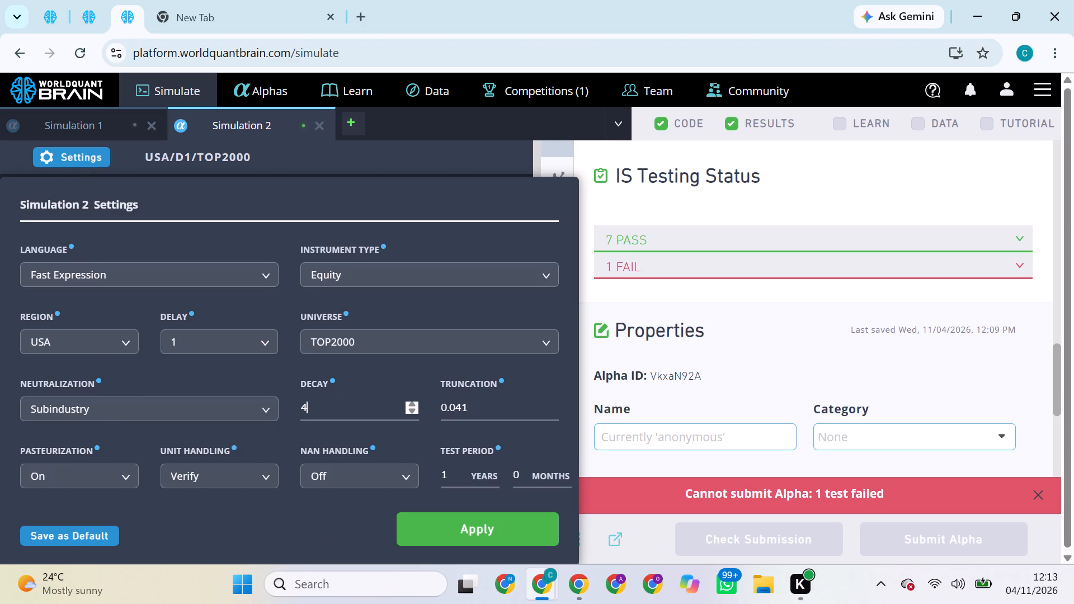
key("BackSpace")
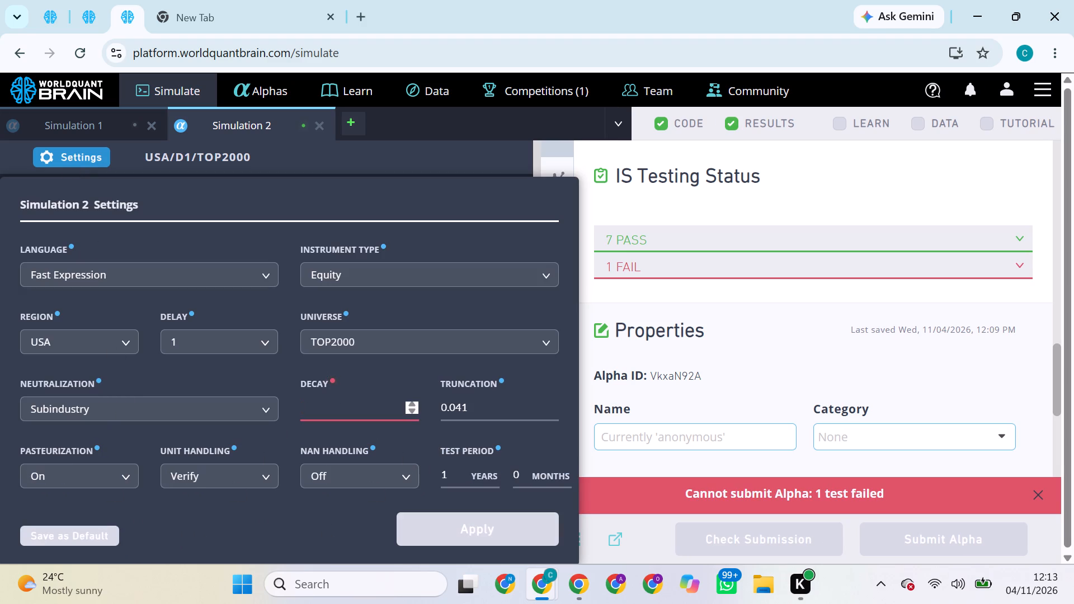
key("1")
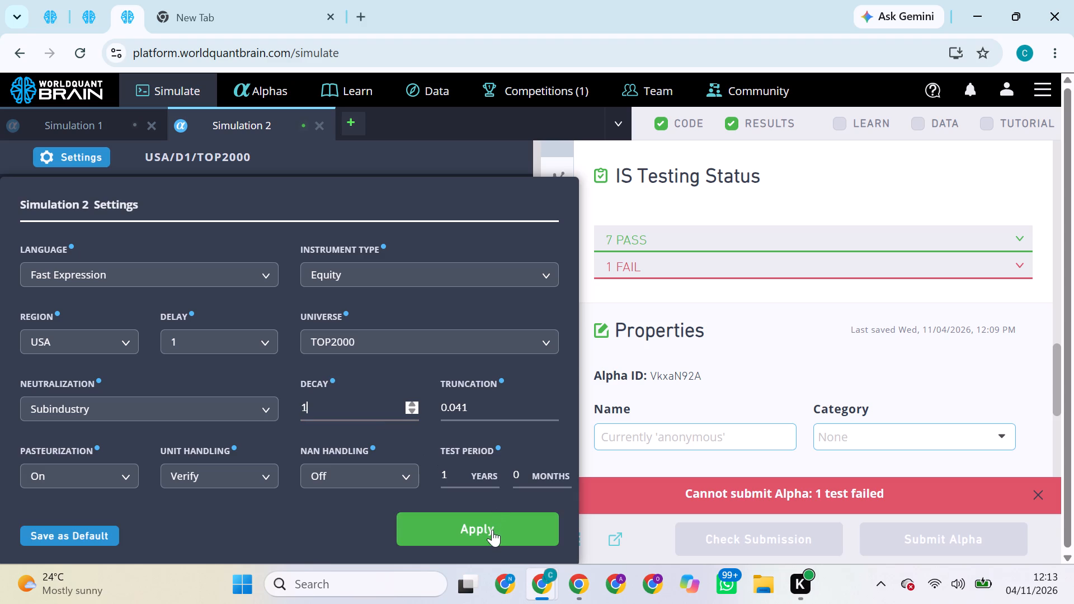
left_click(492, 532)
left_click(507, 540)
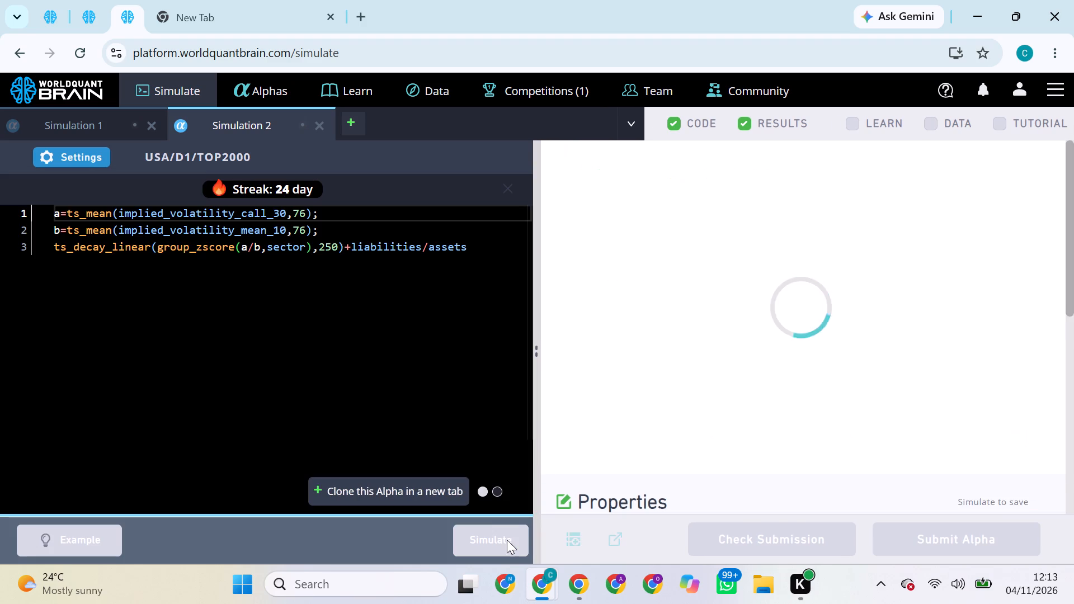
On the page with the USA/D1/TOP200 alpha, set the neutralization to Subindustry, apply the settings and start its simulation.
left_click(46, 0)
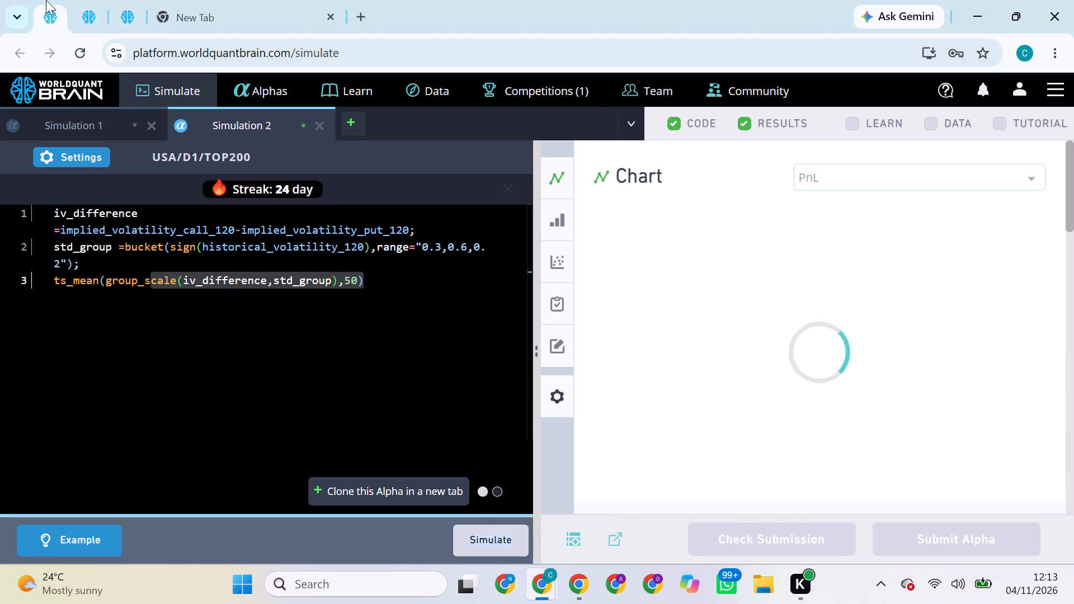
left_click(83, 3)
left_click(62, 8)
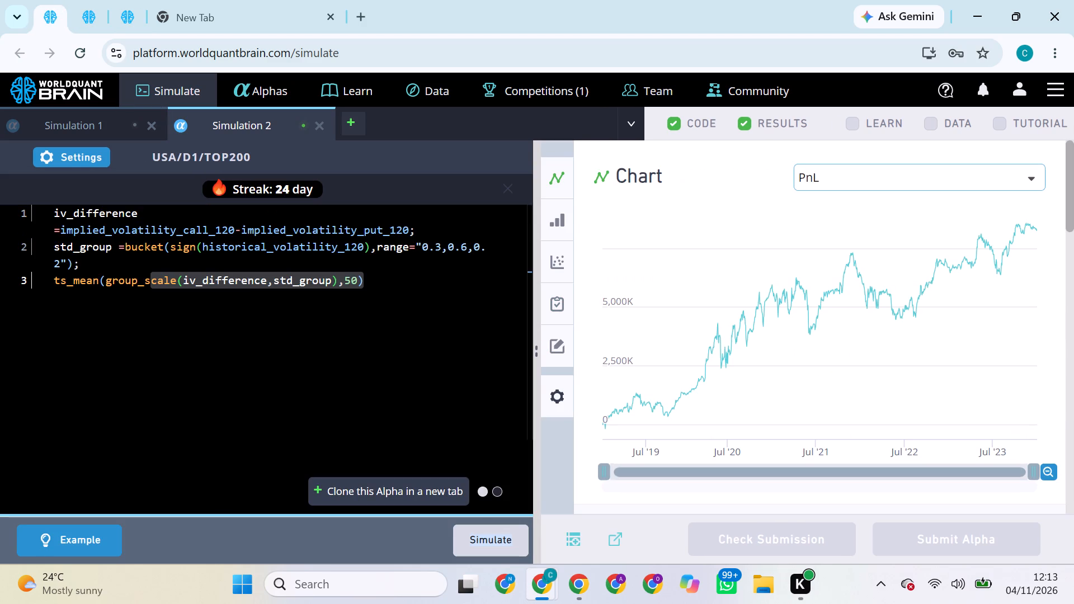
left_click(73, 152)
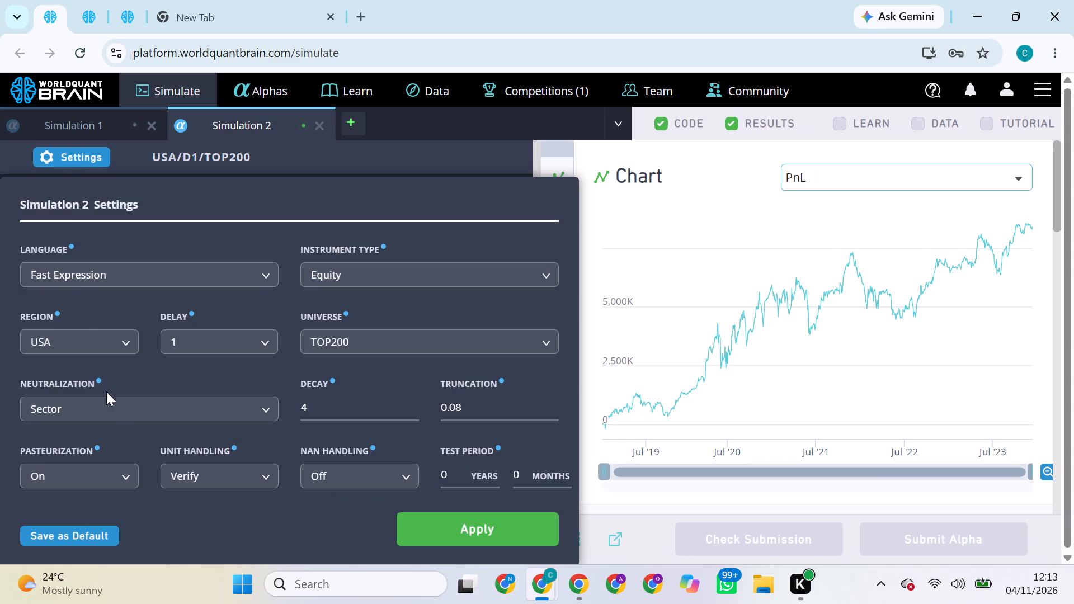
left_click(111, 417)
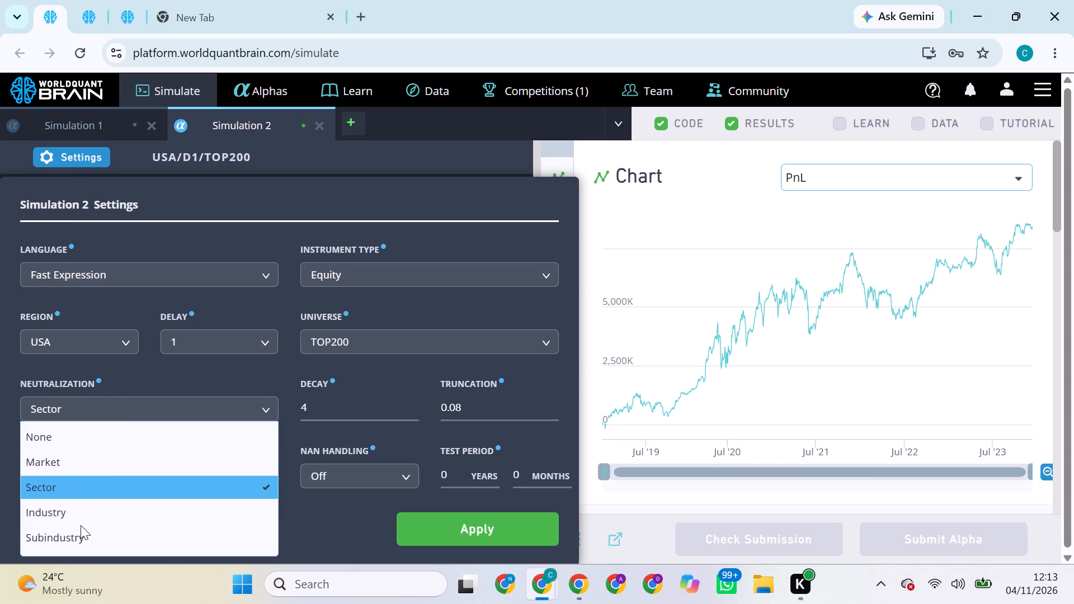
left_click(81, 526)
left_click(409, 520)
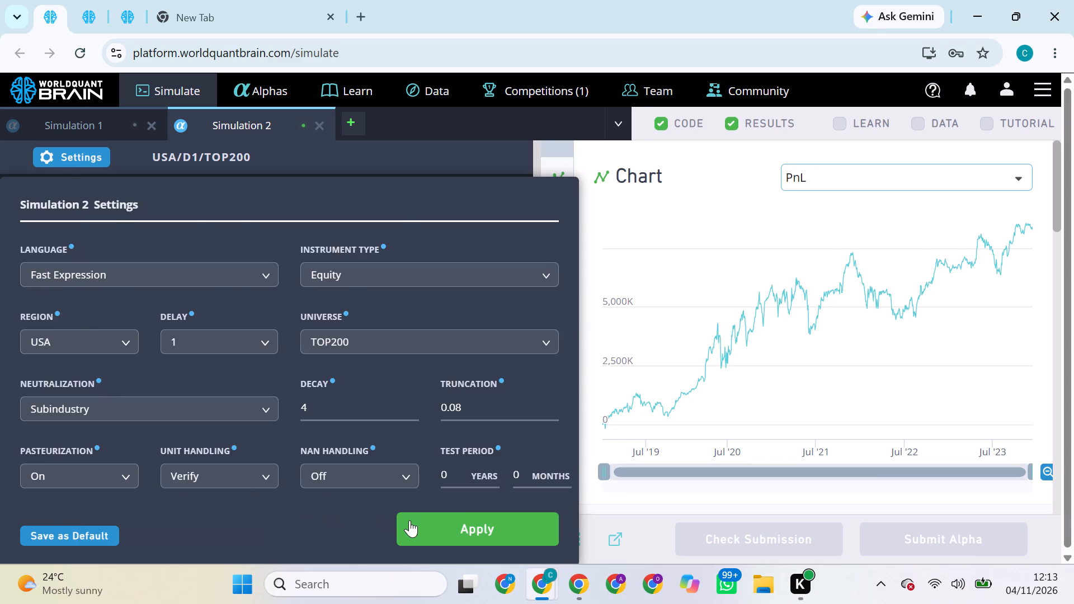
left_click(500, 538)
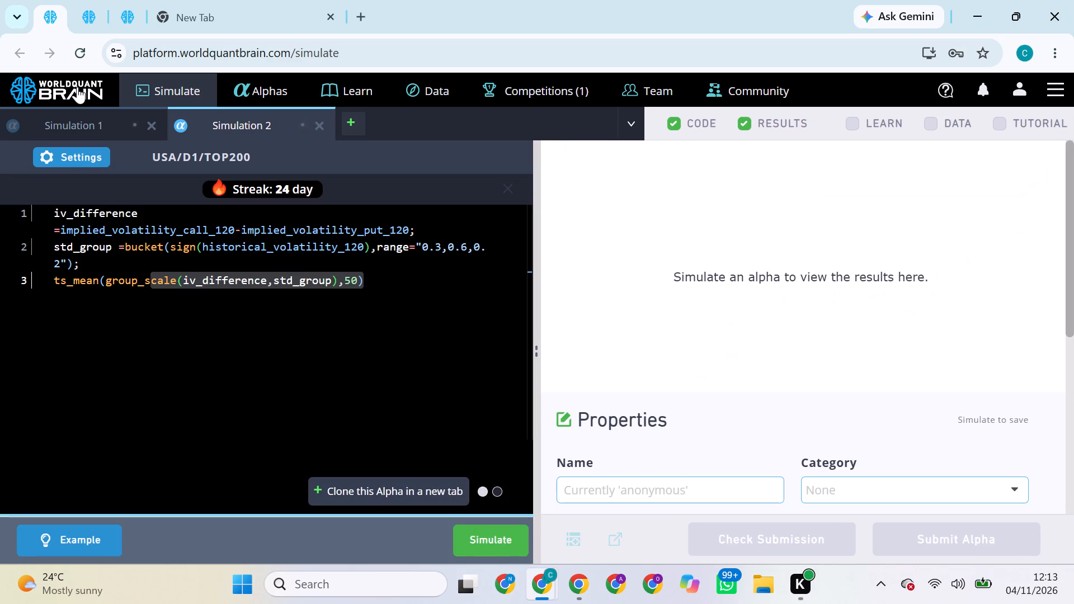
On the page with the USA/D1/TOP3000 alpha, set the neutralization to Industry and apply the settings.
left_click(91, 32)
left_click(127, 22)
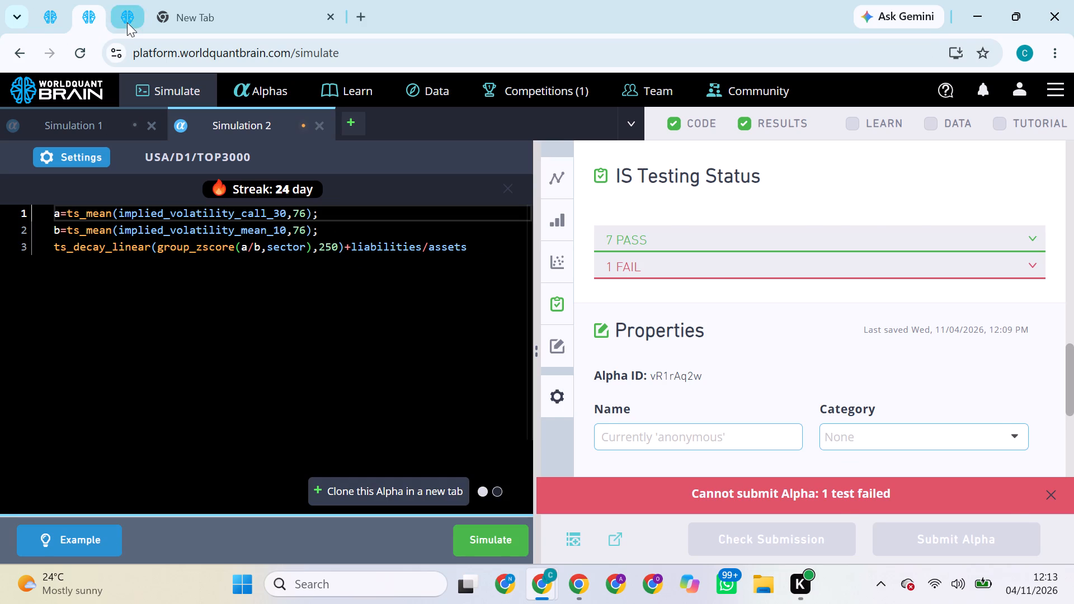
left_click(70, 0)
left_click(70, 0)
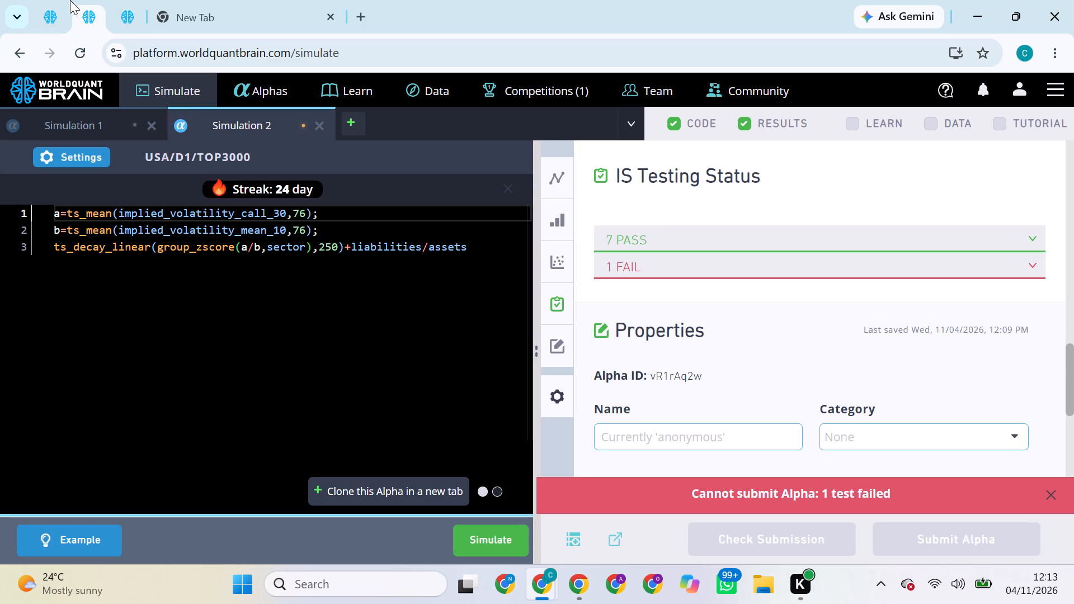
left_click(93, 155)
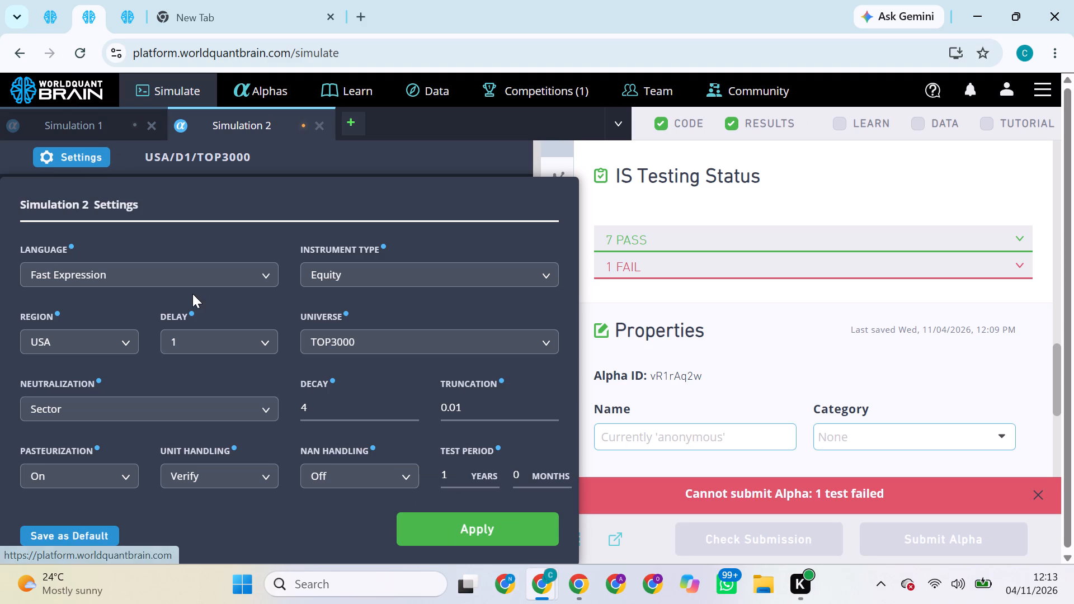
left_click(142, 408)
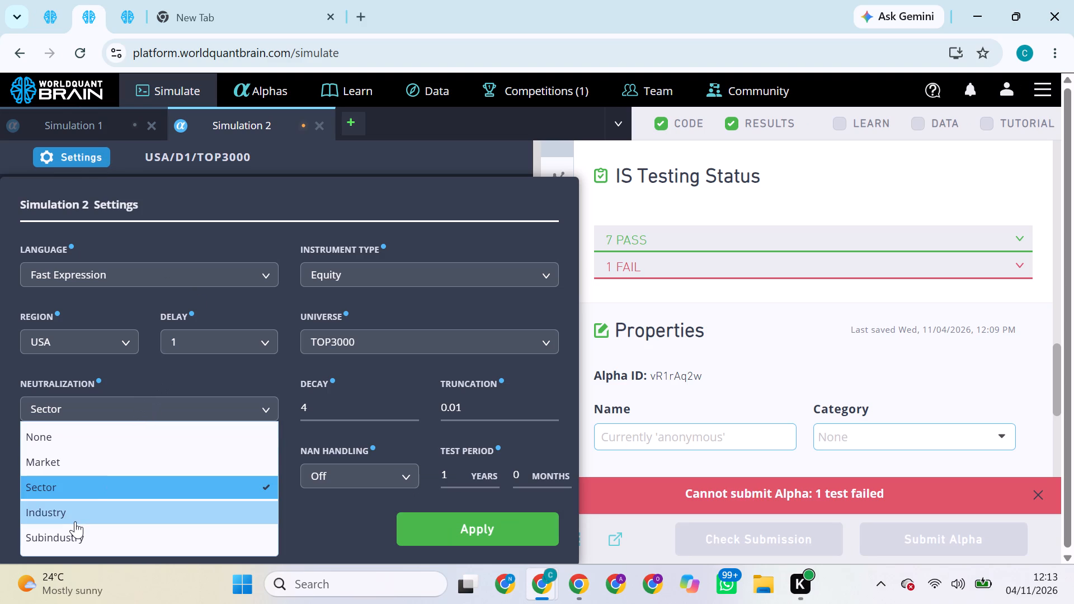
left_click(75, 521)
left_click(529, 532)
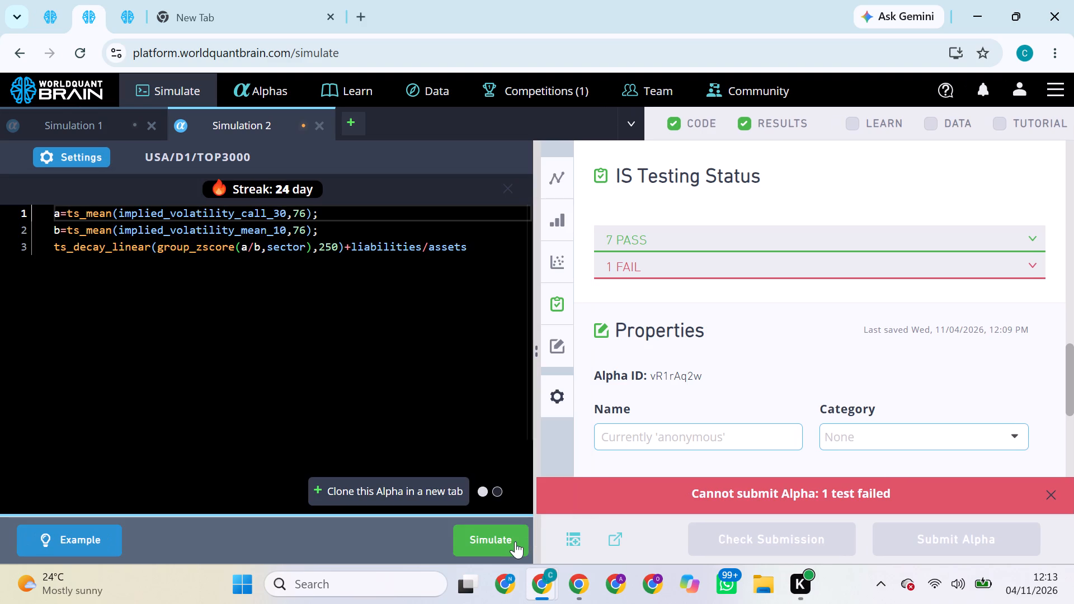
Start the simulation of the USA/D1/TOP3000 alpha with the applied settings.
left_click(509, 543)
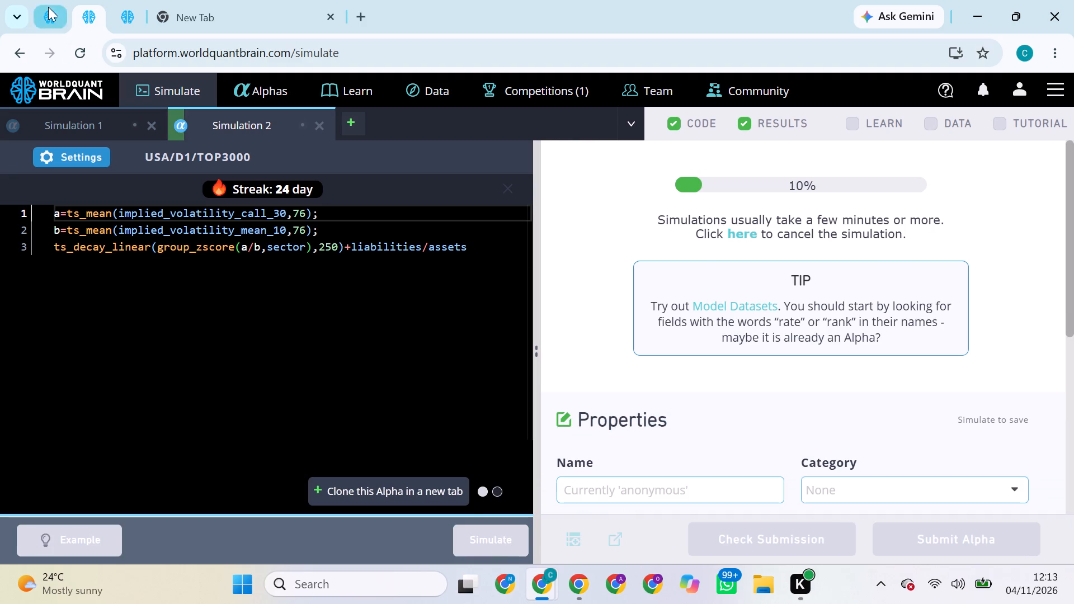
Check the simulation progress on the pages with the TOP200, TOP3000 and TOP2000 alphas.
left_click(48, 7)
left_click(84, 0)
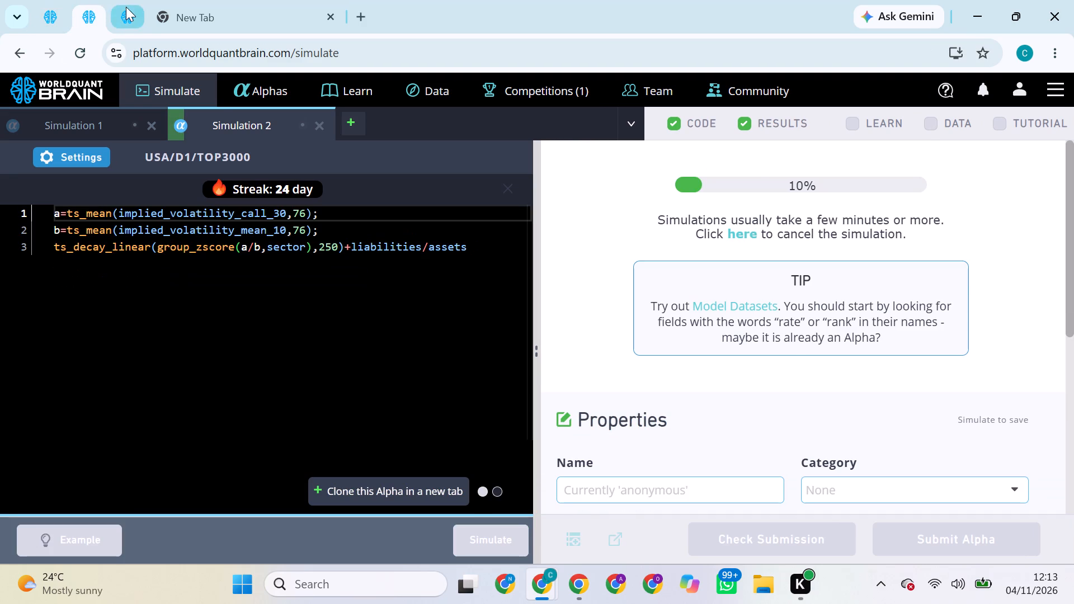
left_click(126, 7)
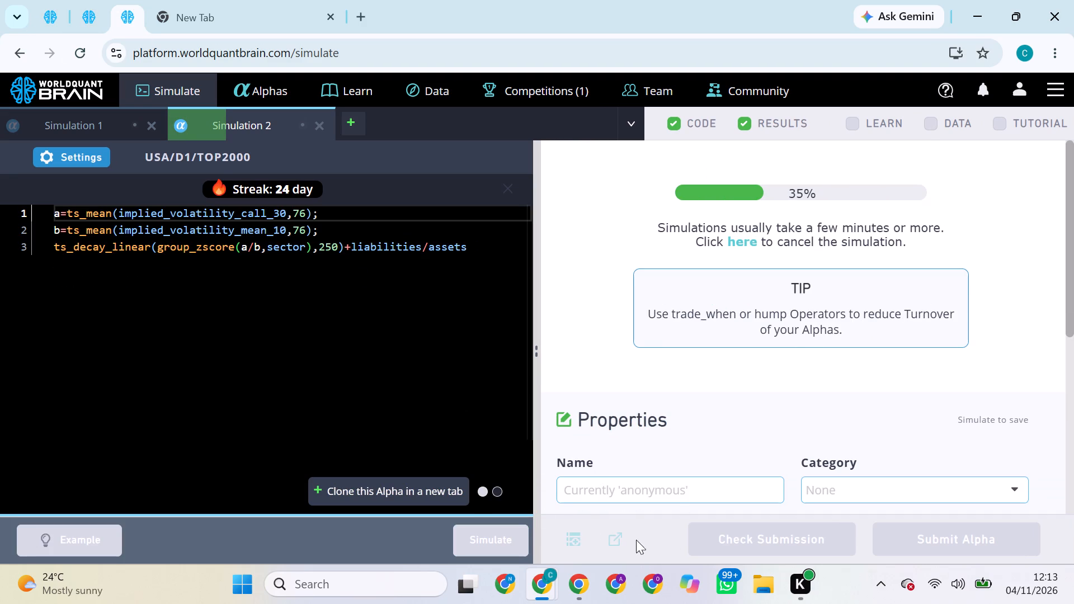
left_click(43, 0)
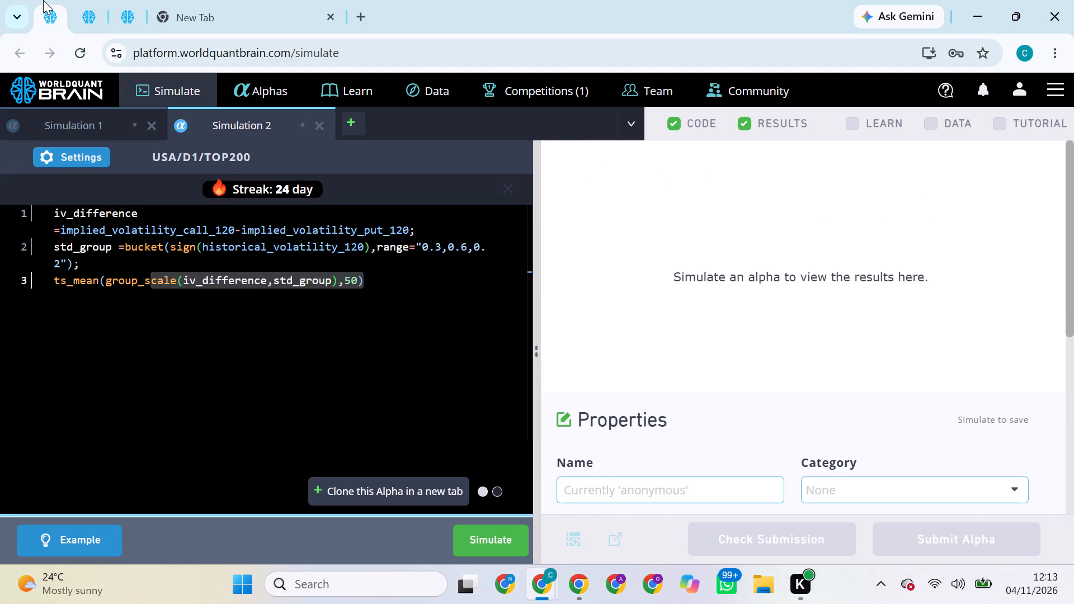
left_click(83, 6)
left_click(136, 4)
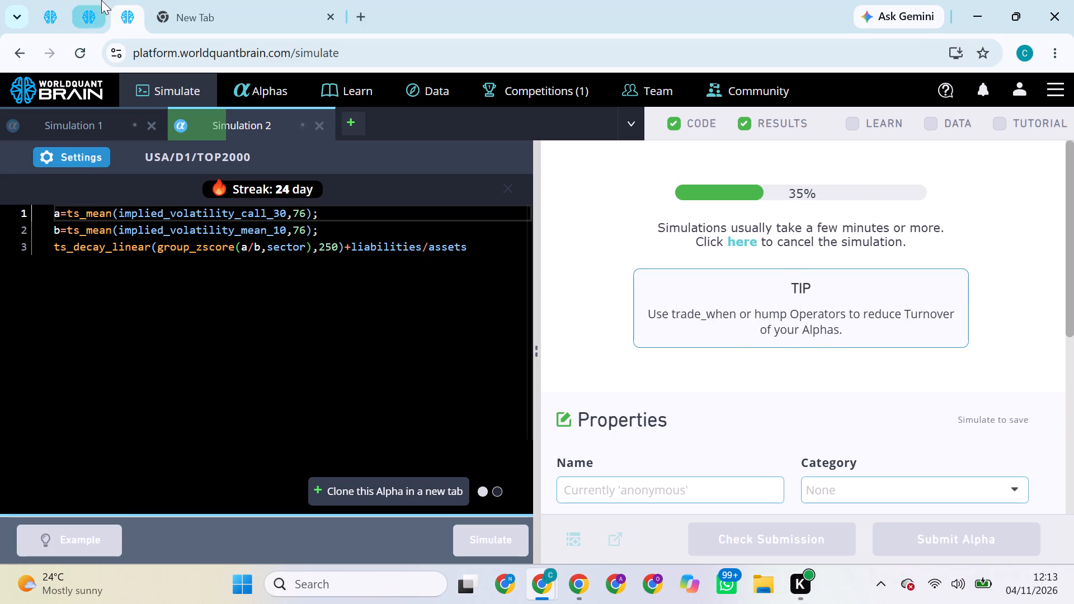
left_click(101, 0)
left_click(68, 0)
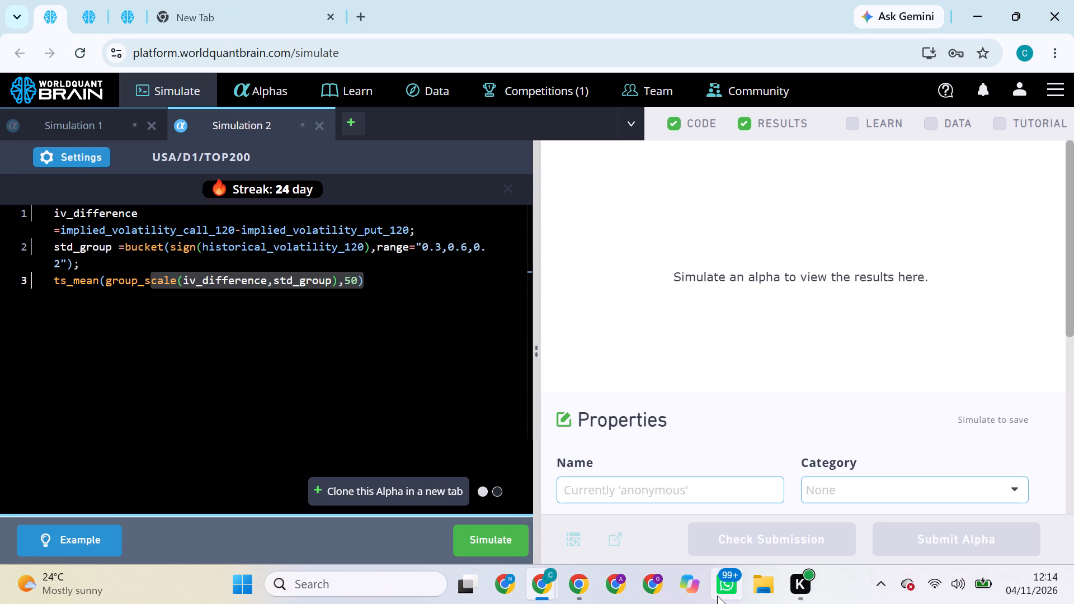